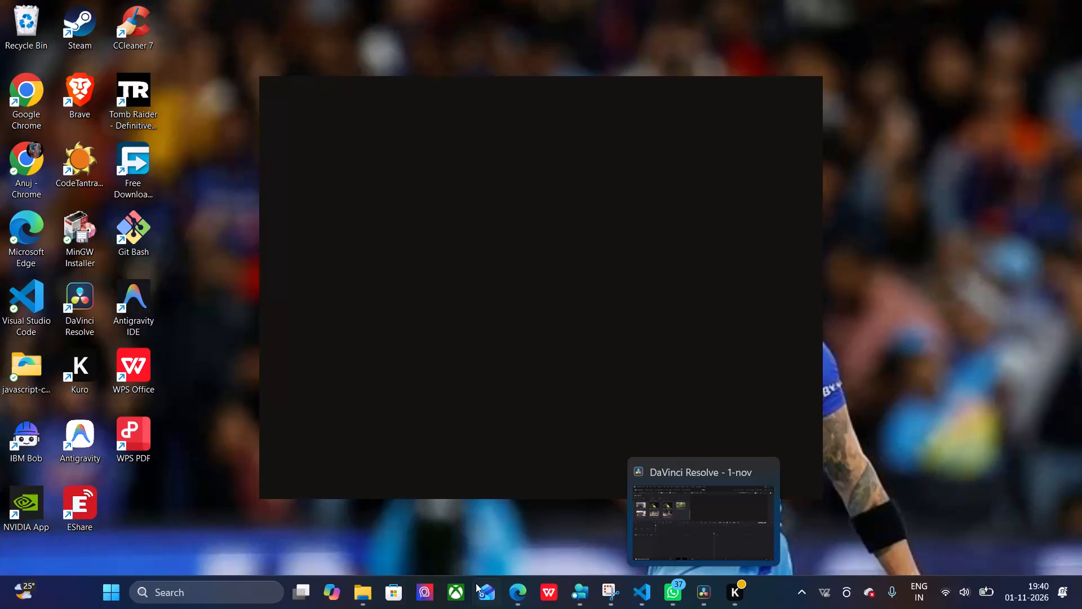
# Switch to the File Explorer window with the Editzz folder on drive C.
pyautogui.click(363, 598)
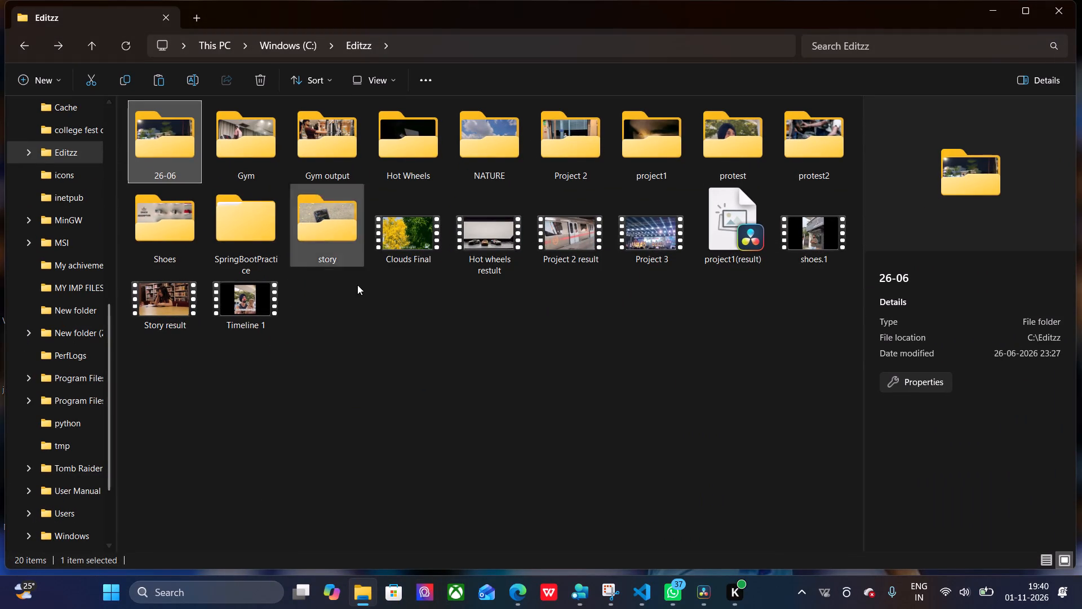
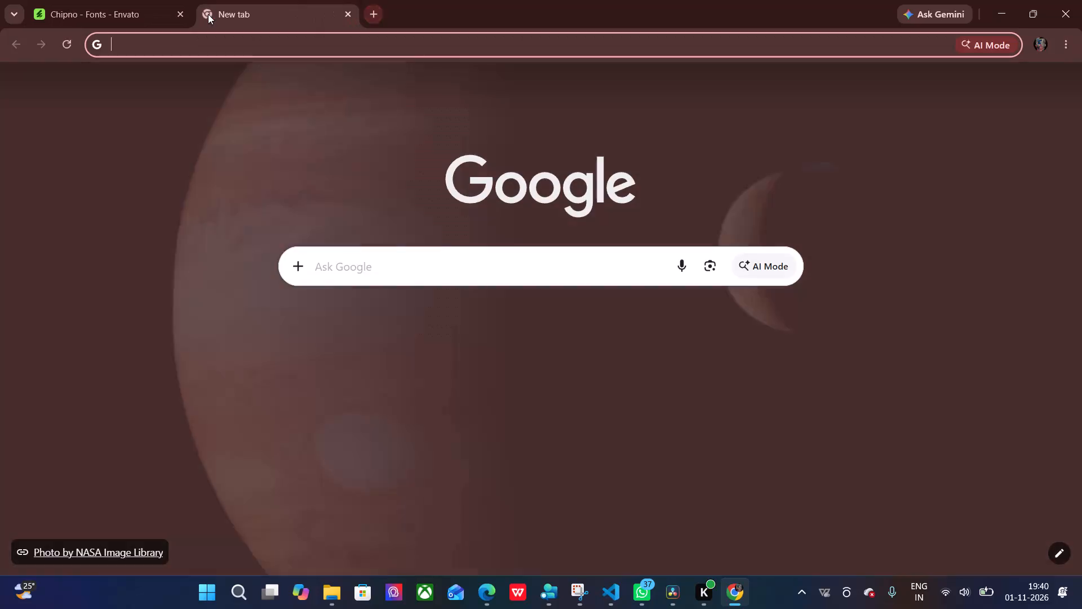
# Search the web for mp4 to mp3 and open CloudConvert's MP4 to MP3 Converter.
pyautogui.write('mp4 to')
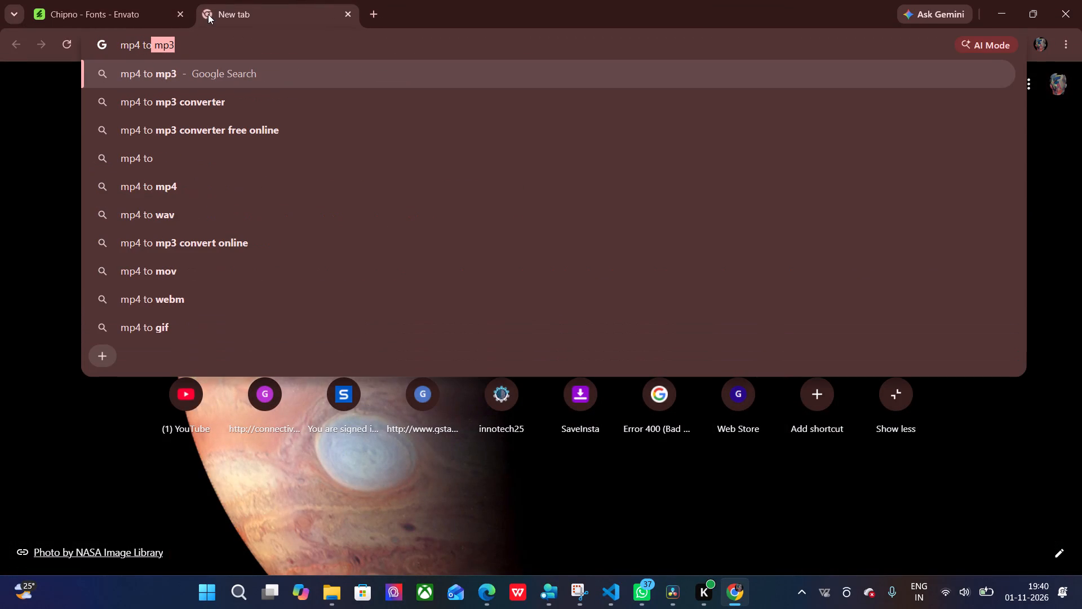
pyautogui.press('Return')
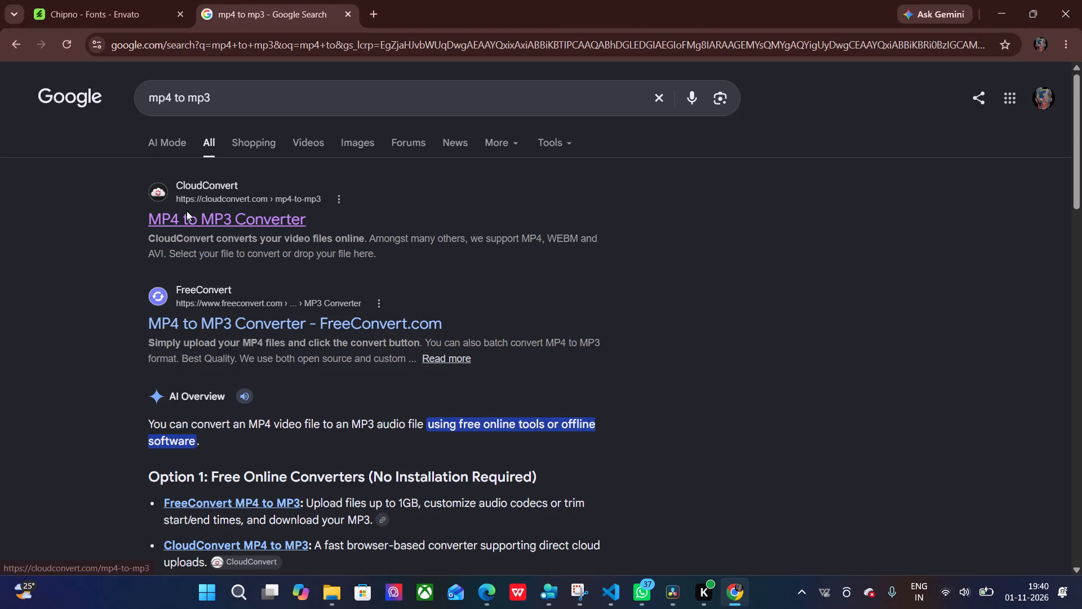
pyautogui.click(187, 211)
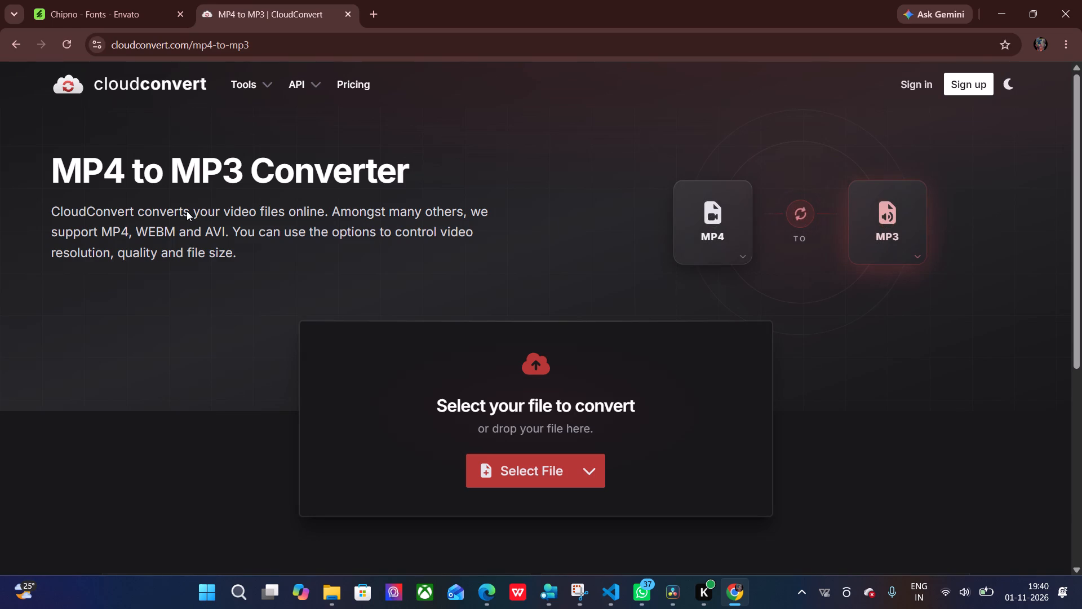
# Convert WhatsApp Video 2026-11-01 at 7.35.50 PM.mp4 from the Downloads folder to MP3 and download the converted file.
pyautogui.click(530, 457)
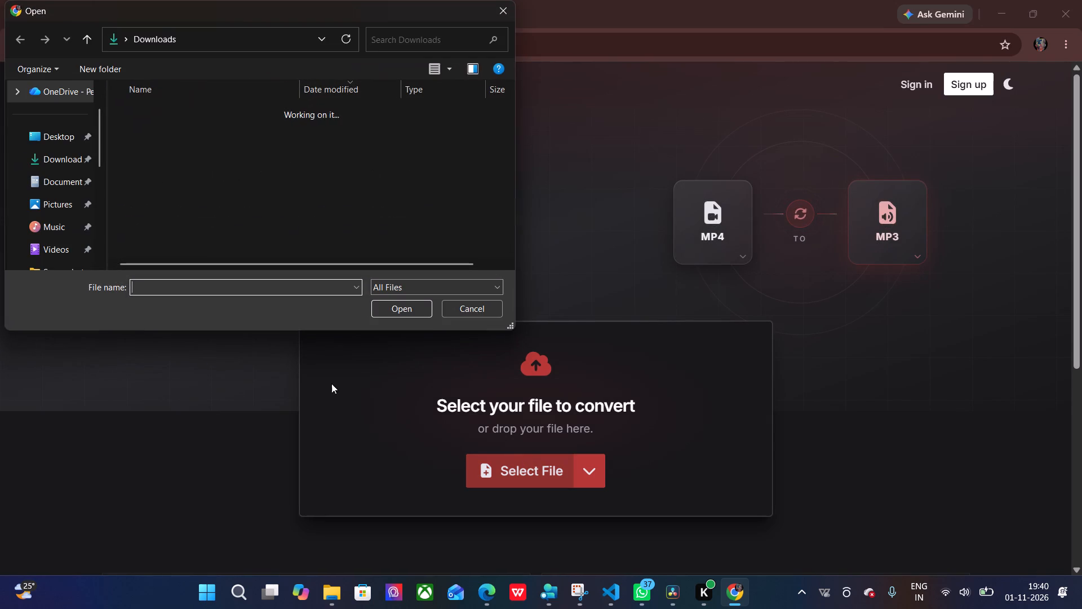
pyautogui.click(64, 161)
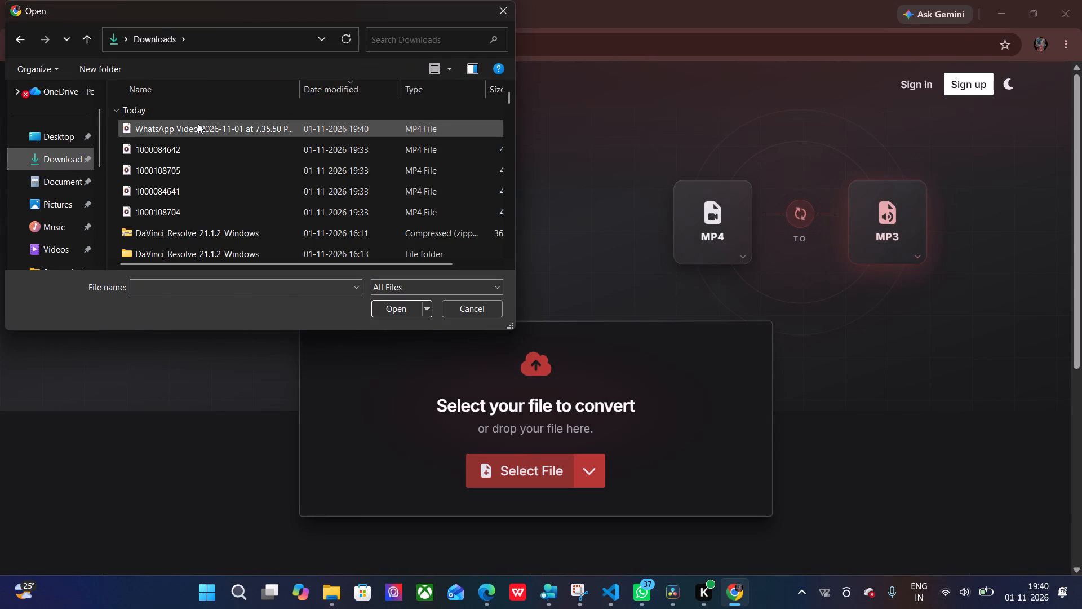
pyautogui.doubleClick(198, 123)
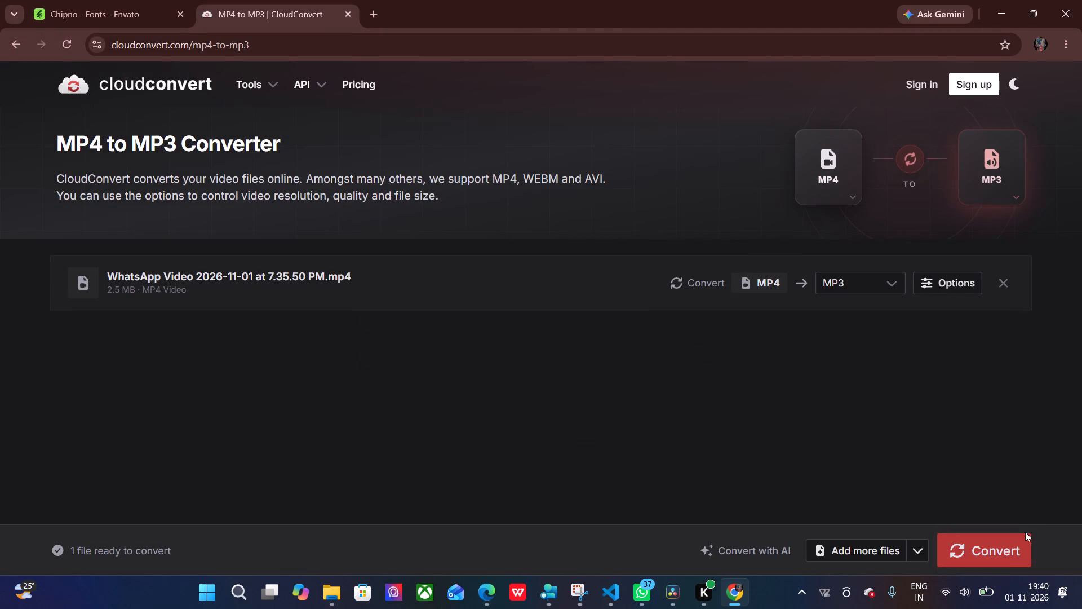
pyautogui.click(1006, 554)
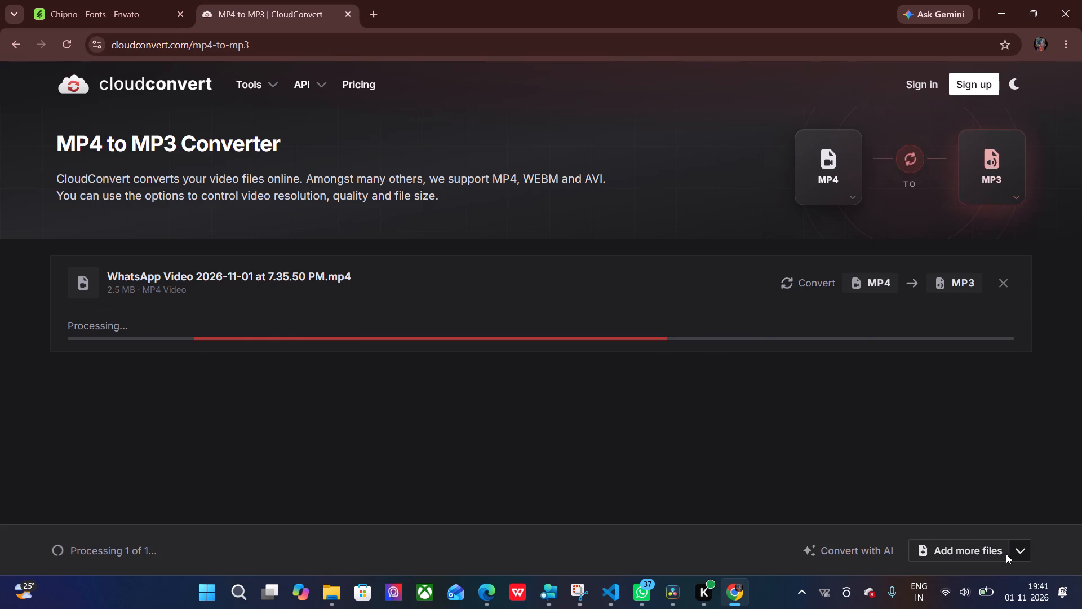
pyautogui.click(950, 330)
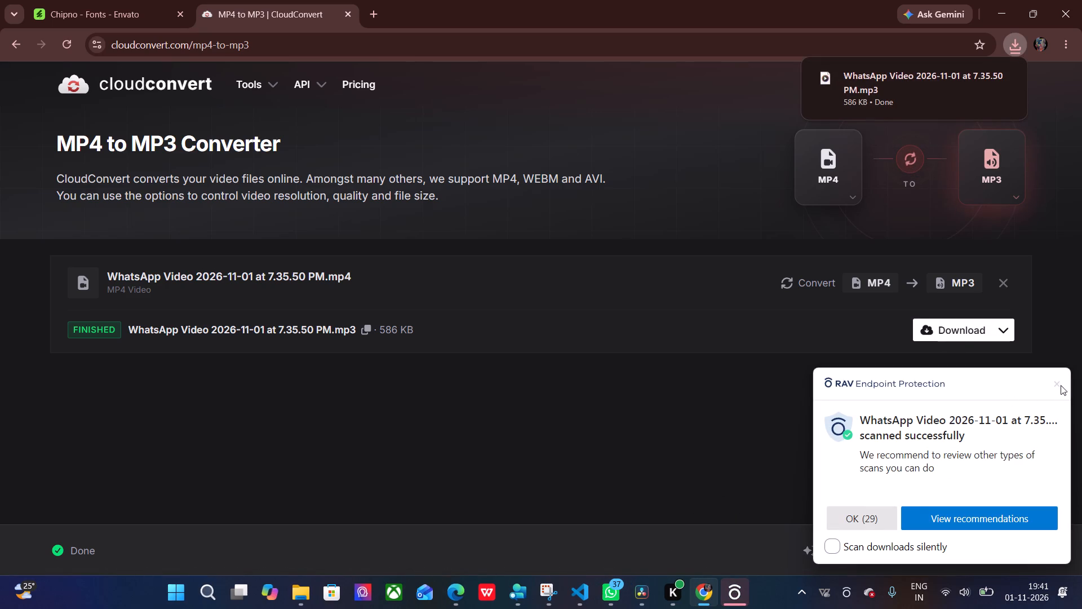
pyautogui.click(1059, 385)
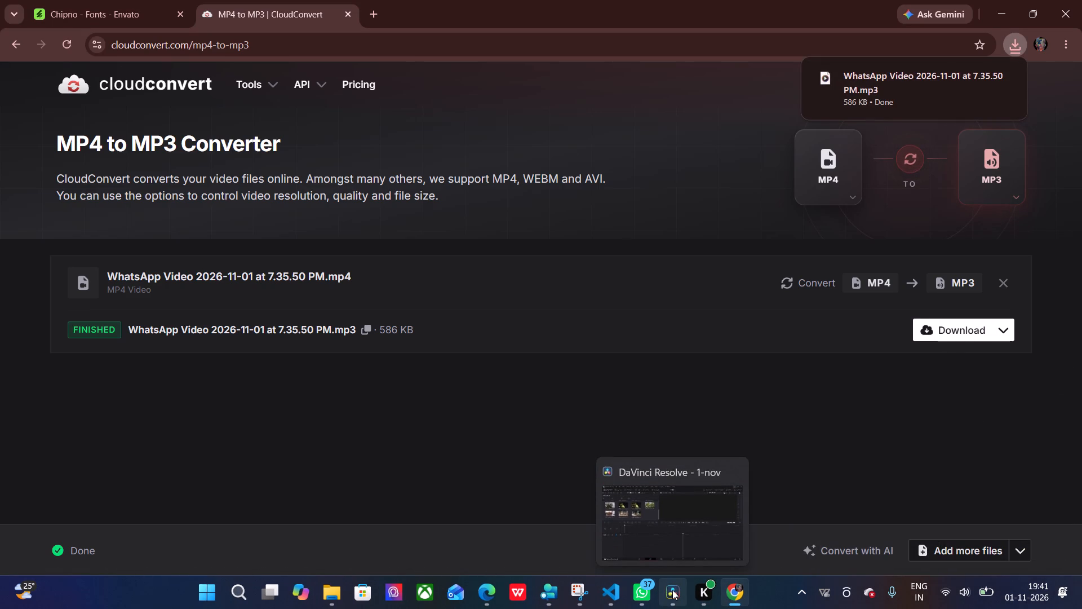
# Switch to DaVinci Resolve and import the converted WhatsApp Video MP3 from Downloads into the 26-06 bin.
pyautogui.click(672, 590)
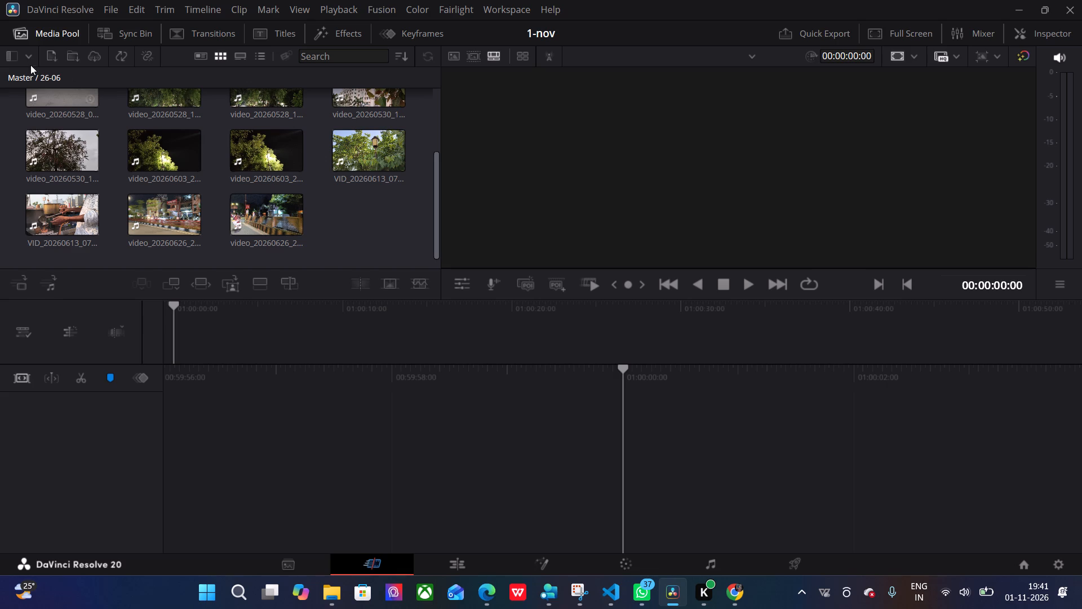
pyautogui.click(46, 55)
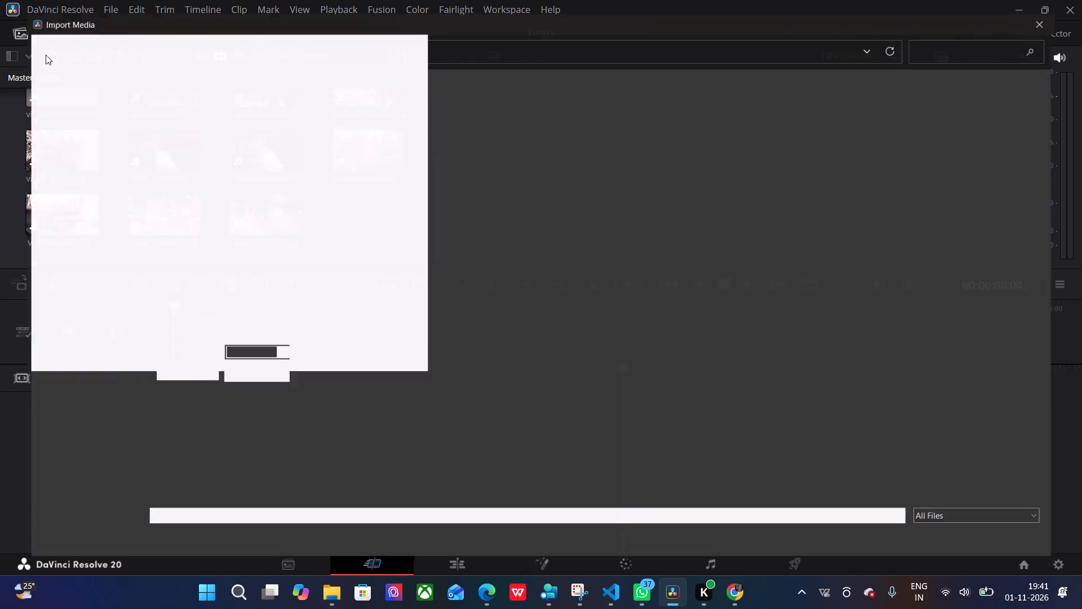
pyautogui.click(55, 202)
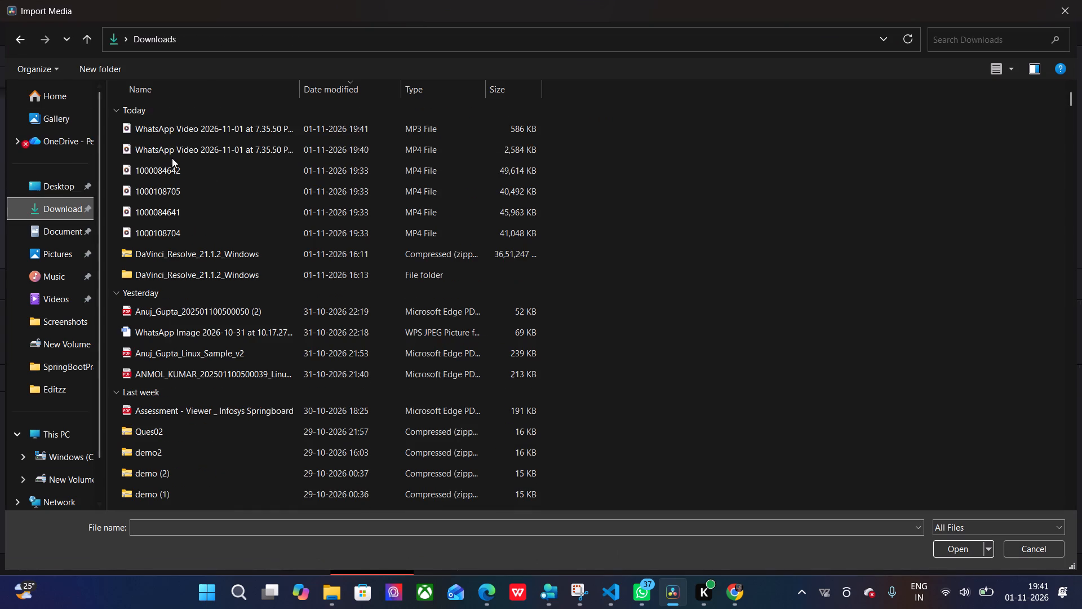
pyautogui.doubleClick(193, 133)
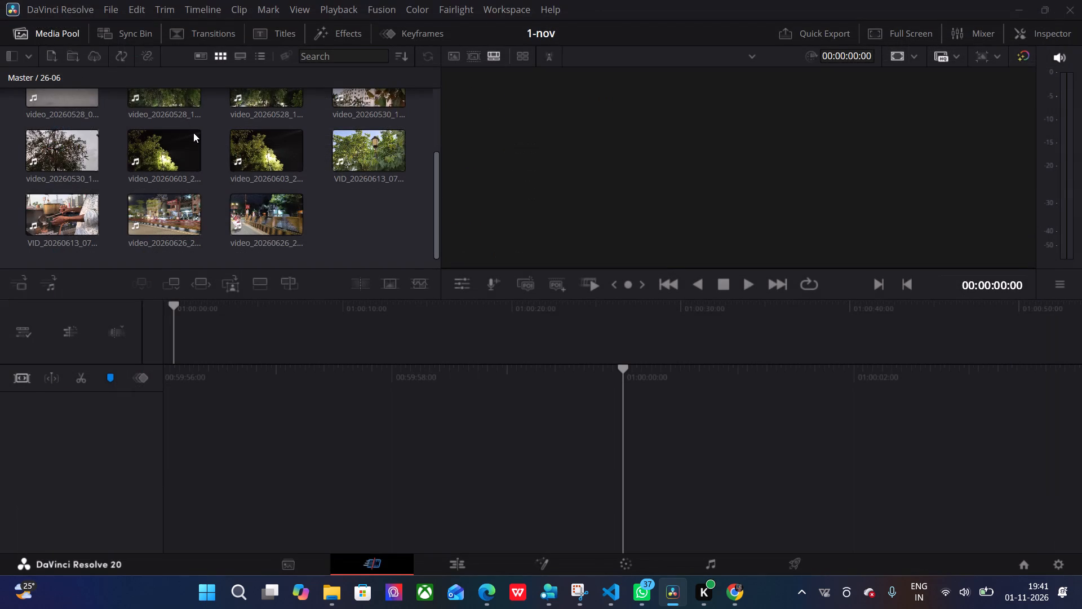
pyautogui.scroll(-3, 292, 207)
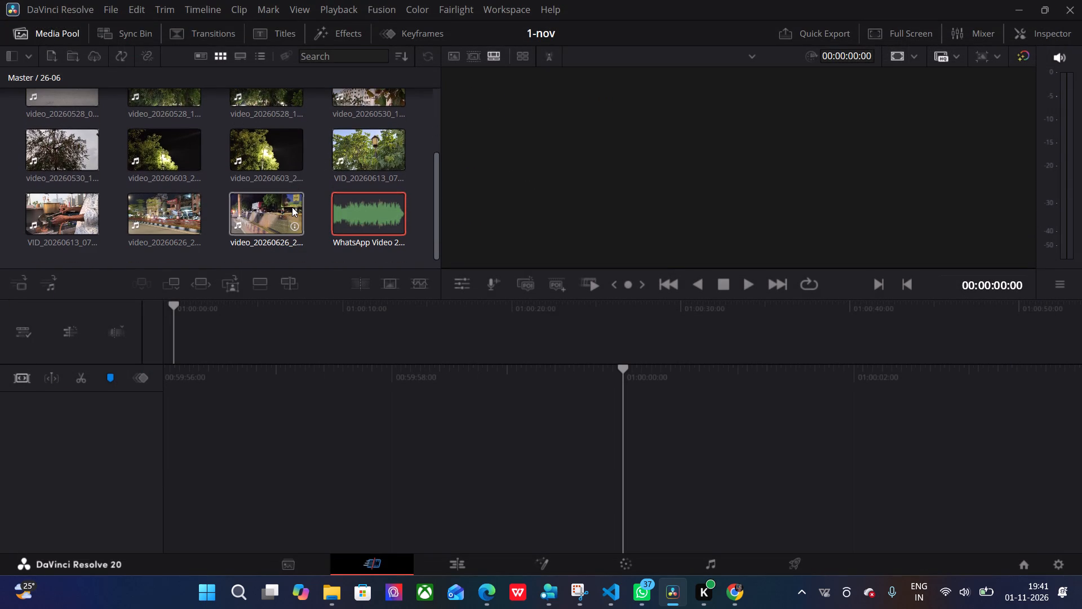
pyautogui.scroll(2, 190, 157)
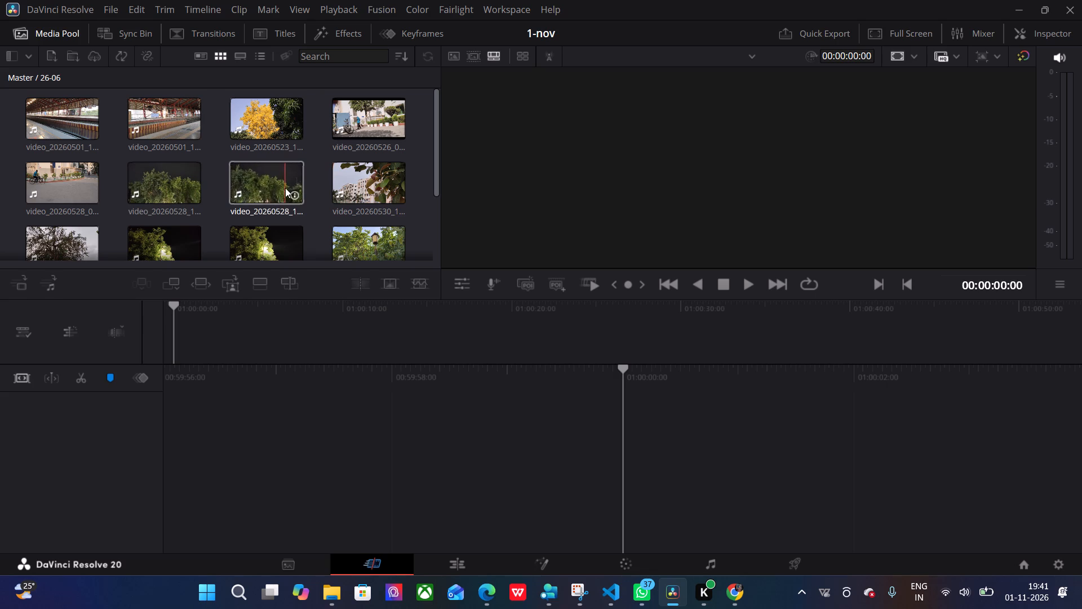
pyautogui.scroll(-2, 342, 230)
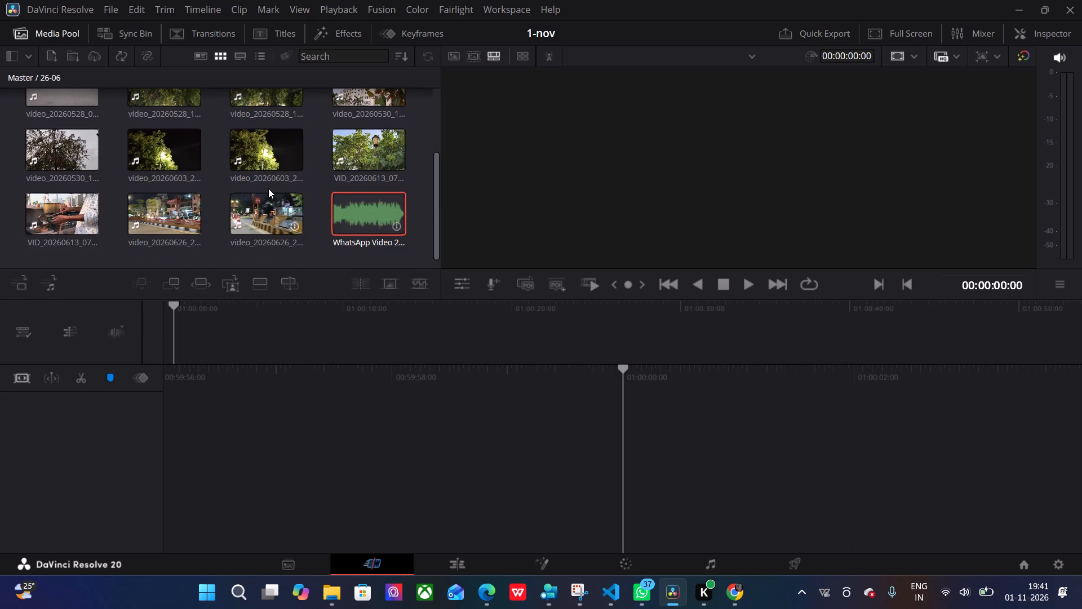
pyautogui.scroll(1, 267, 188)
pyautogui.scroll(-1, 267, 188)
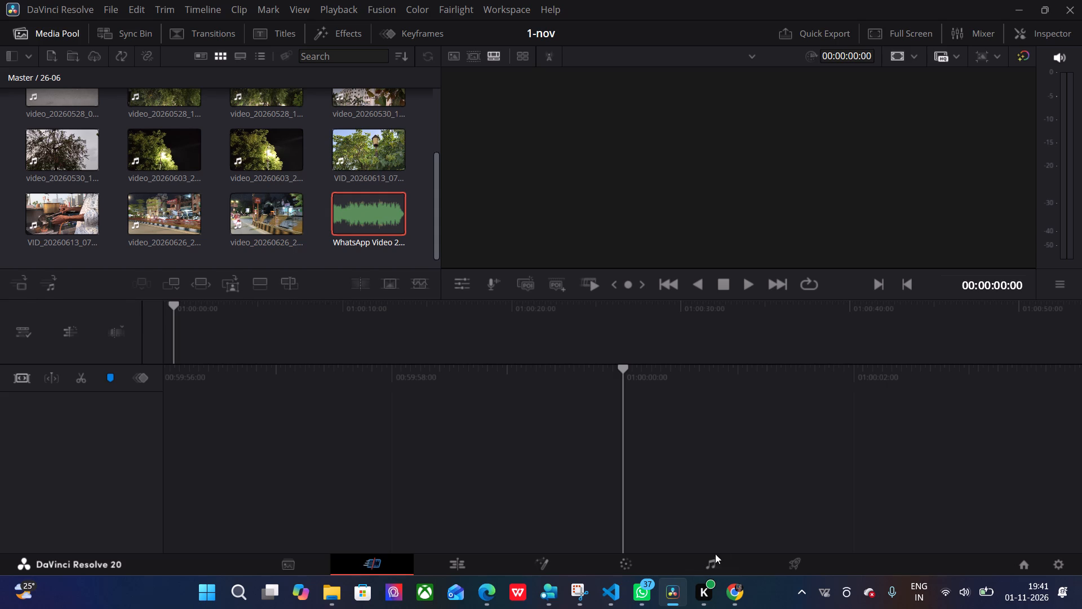
# Open the Import Media dialog to add more media to the 26-06 bin.
pyautogui.click(30, 51)
pyautogui.click(56, 56)
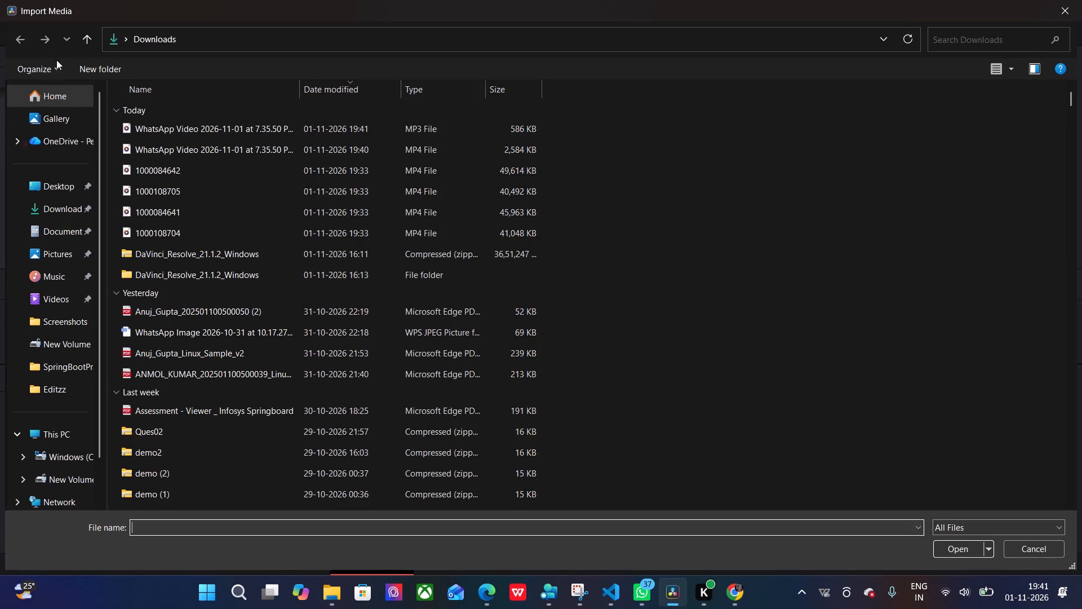
pyautogui.click(57, 206)
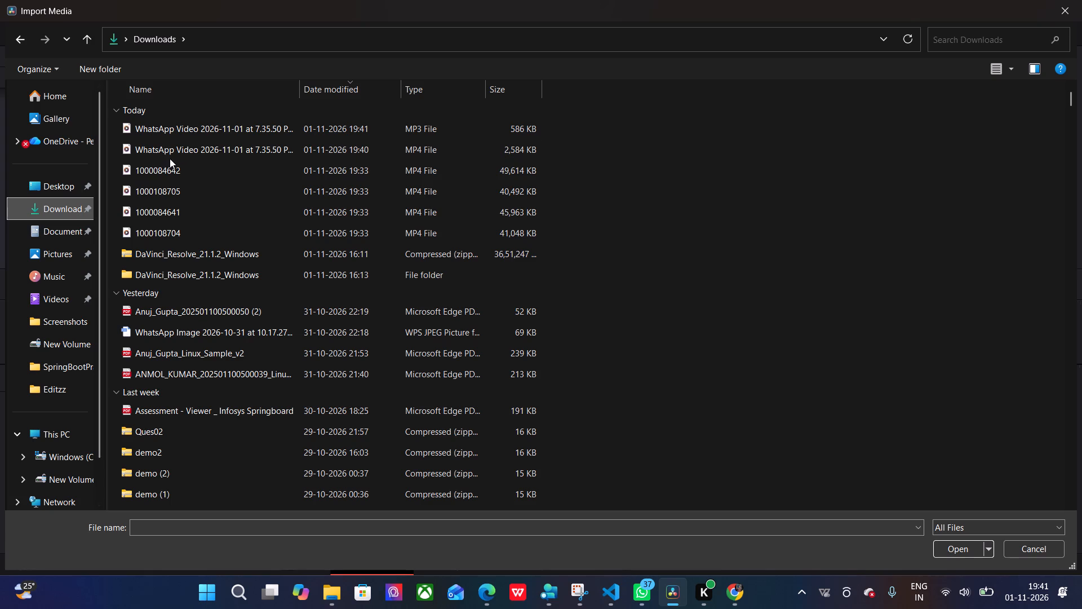
pyautogui.doubleClick(174, 171)
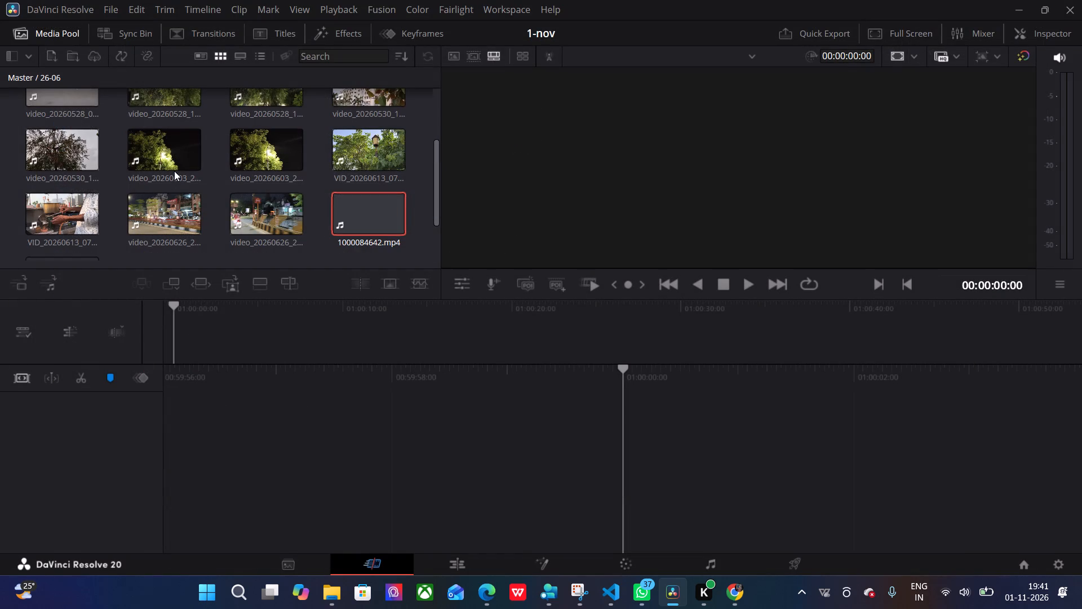
pyautogui.click(25, 57)
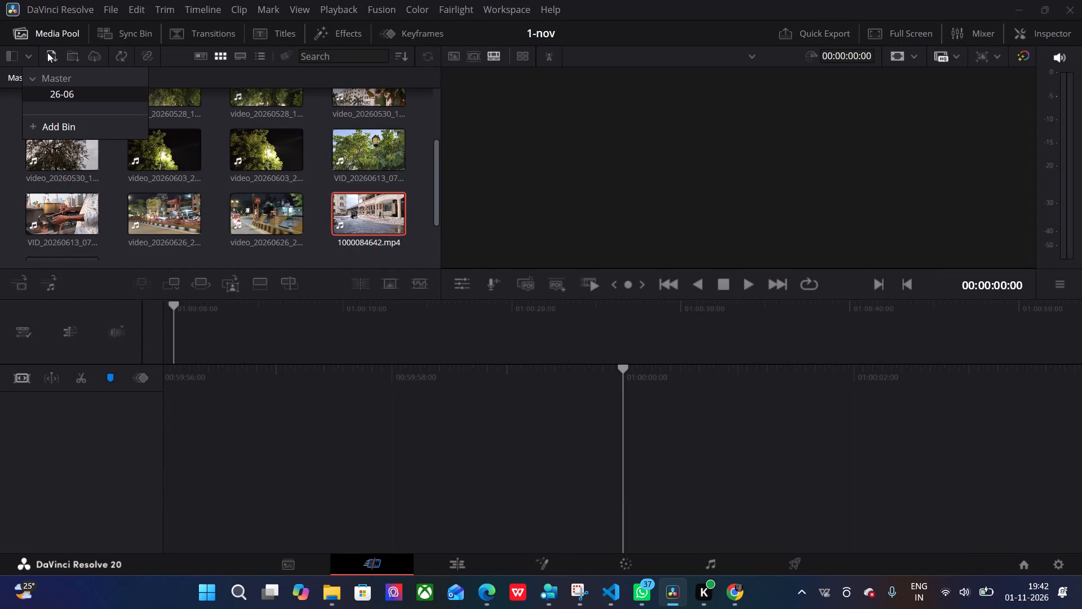
pyautogui.click(47, 52)
pyautogui.click(44, 207)
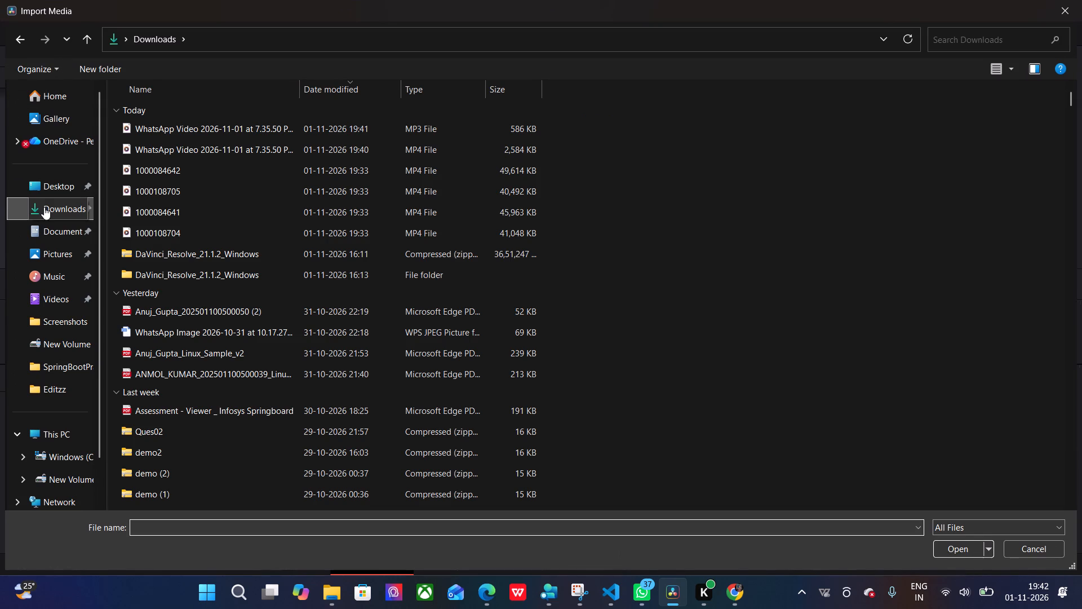
pyautogui.doubleClick(145, 196)
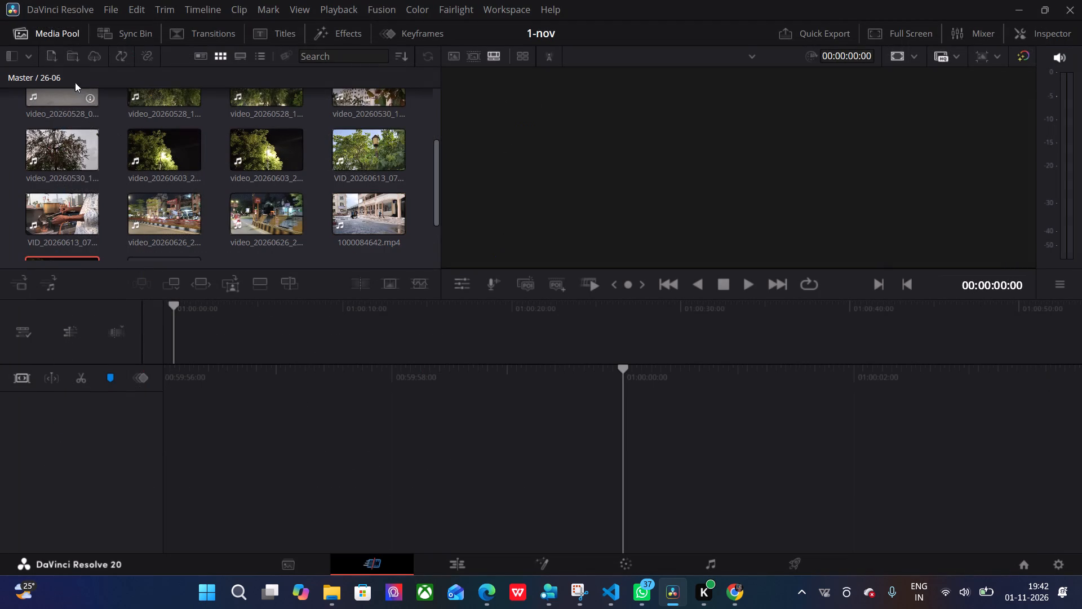
pyautogui.click(52, 50)
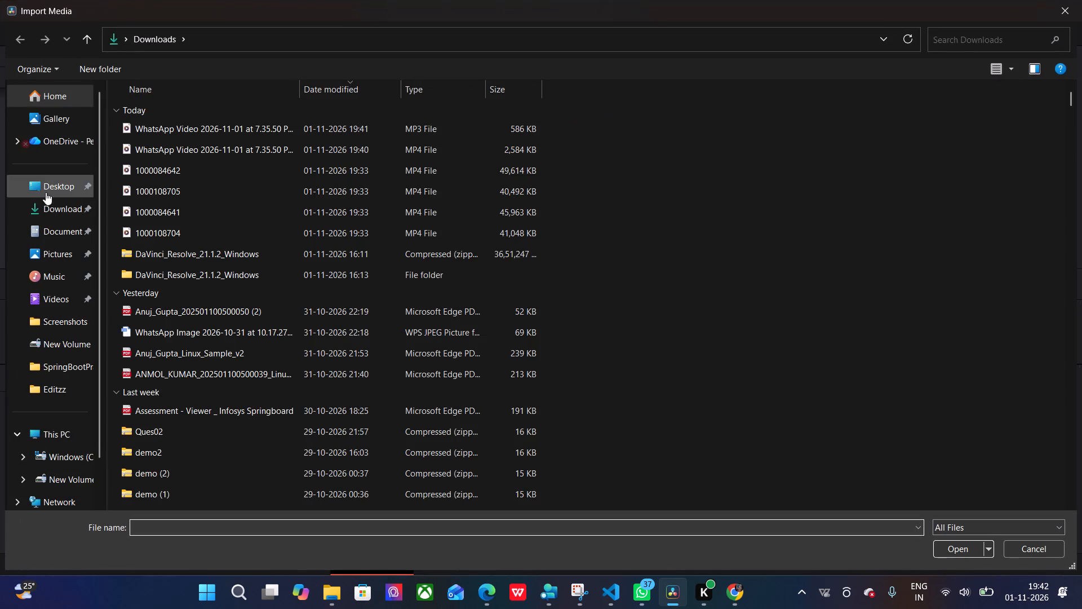
pyautogui.click(46, 204)
pyautogui.doubleClick(182, 210)
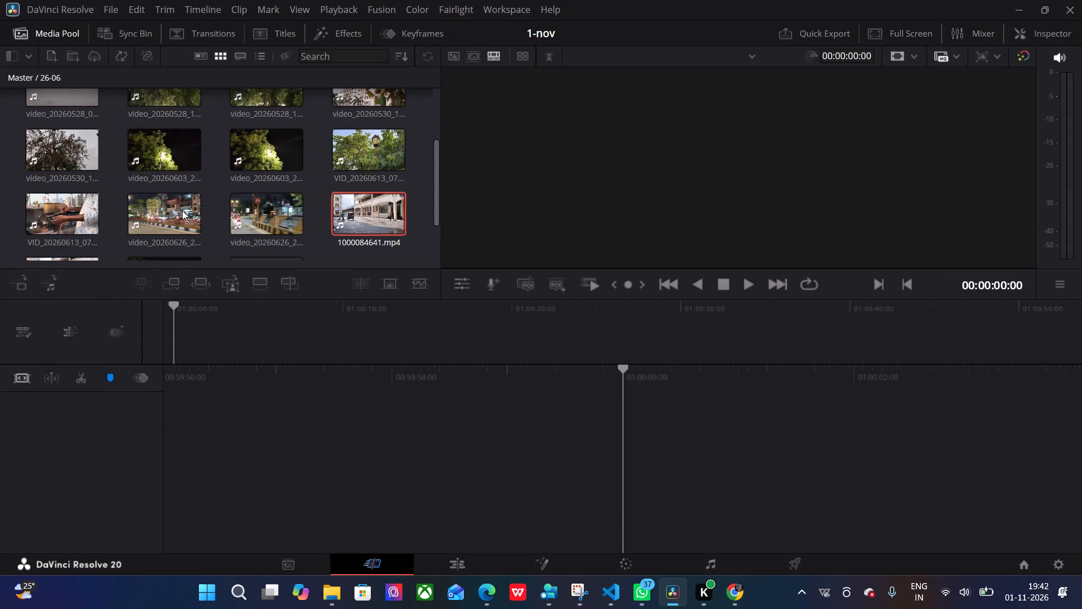
pyautogui.click(50, 58)
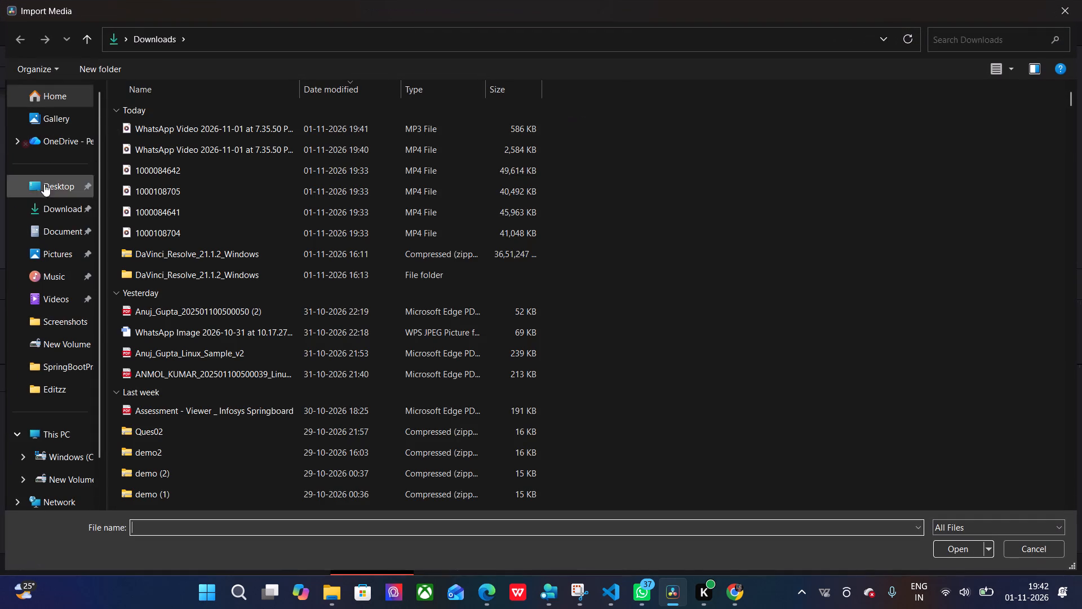
pyautogui.click(45, 202)
pyautogui.doubleClick(163, 231)
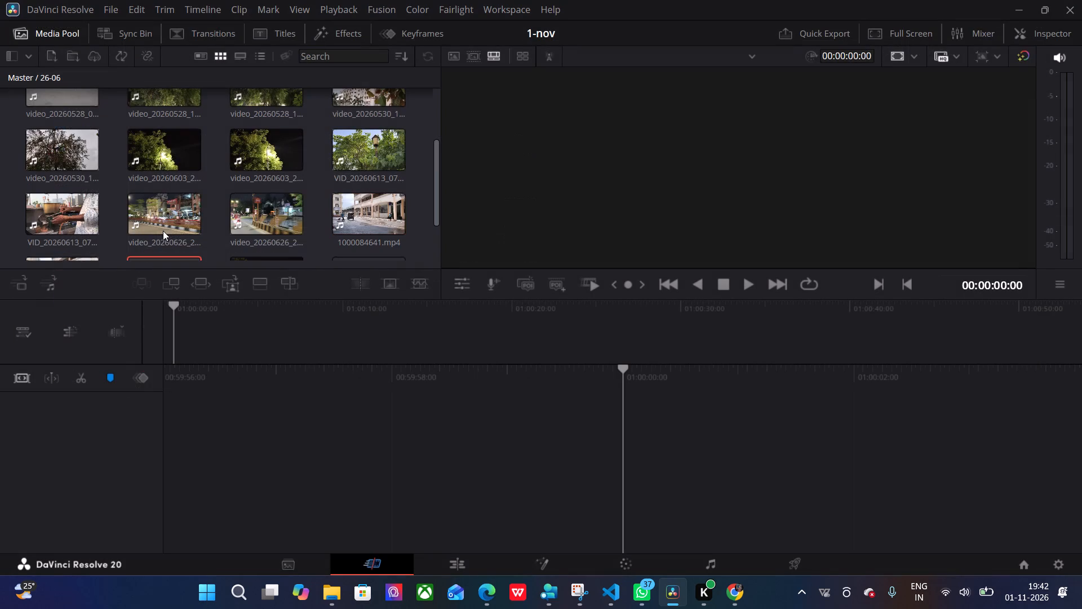
pyautogui.scroll(-5, 256, 208)
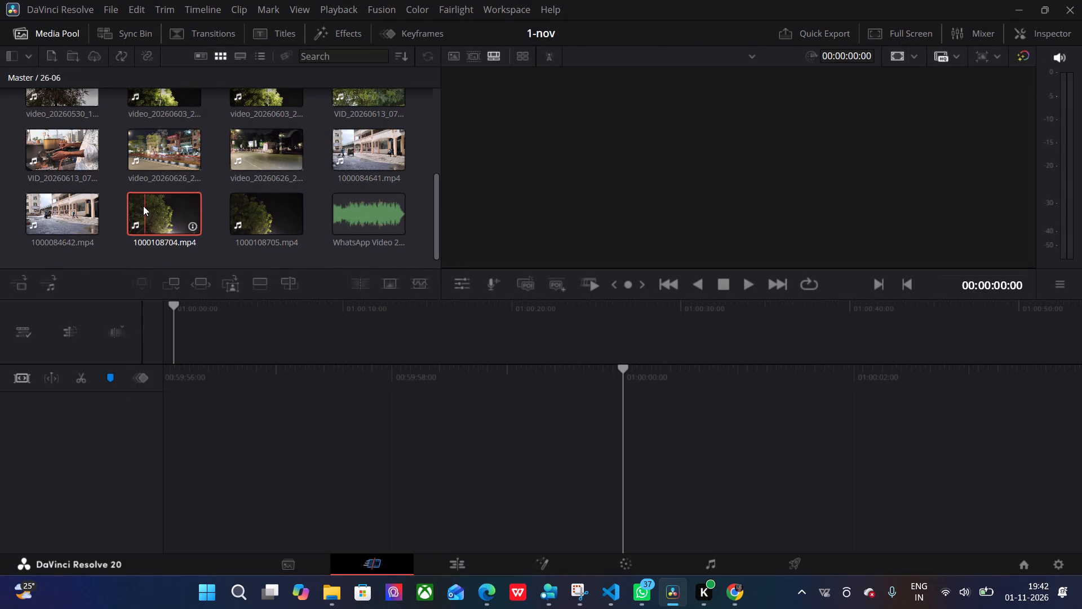
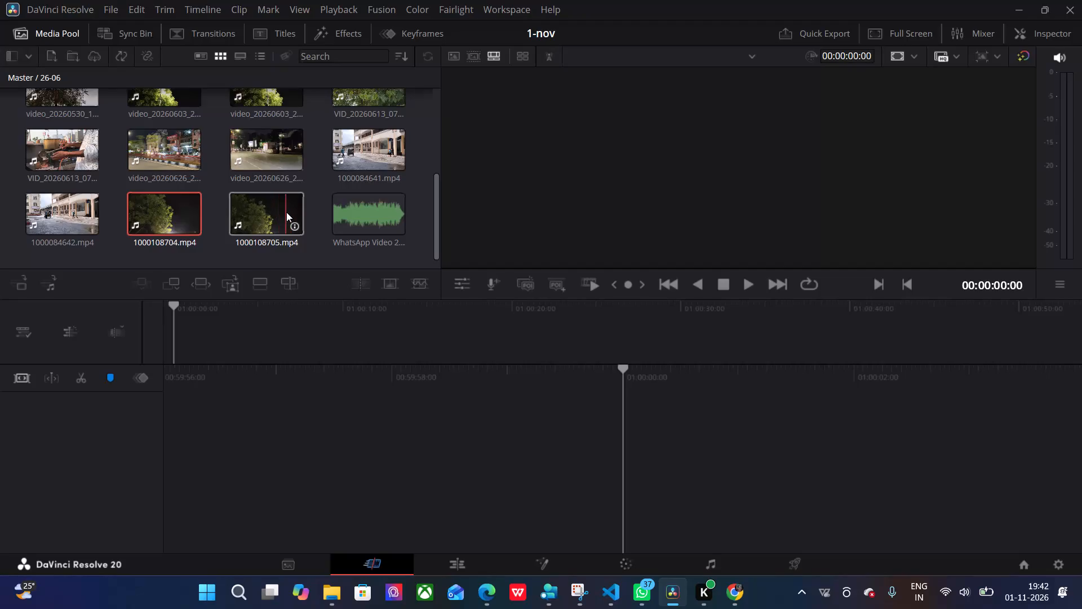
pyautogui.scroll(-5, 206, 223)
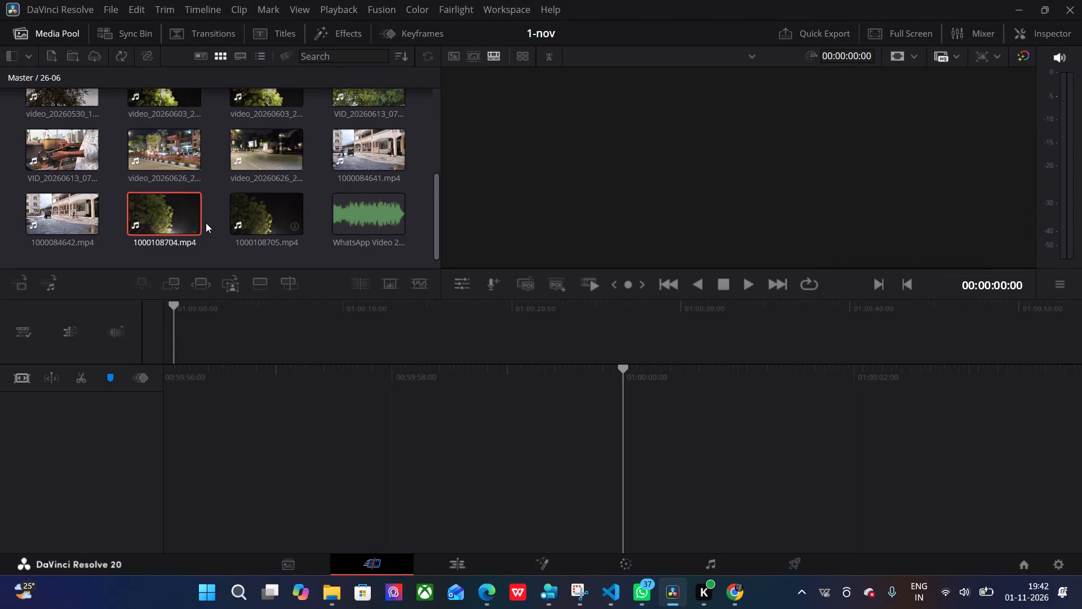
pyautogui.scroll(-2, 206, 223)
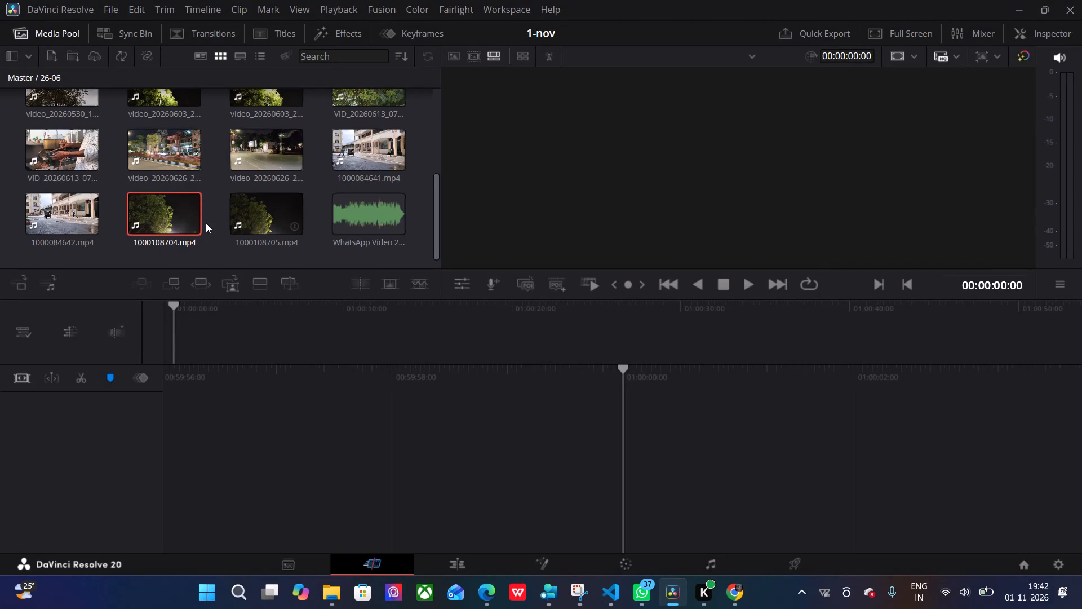
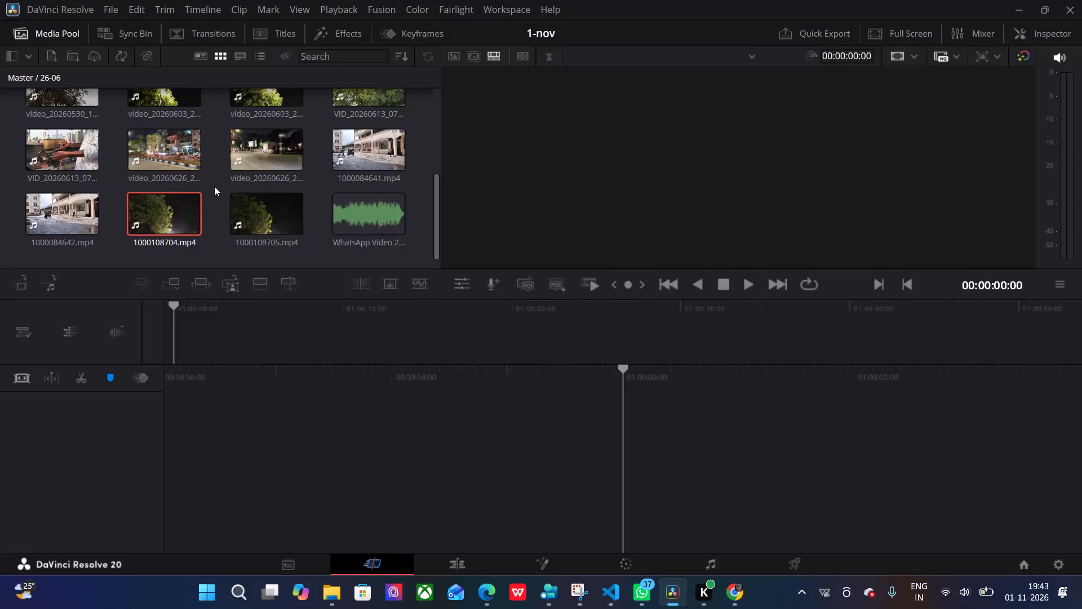
# Add the yellow-flowered tree clip video_20260523_173557.mp4 from the media pool to the start of the empty timeline.
pyautogui.scroll(1, 214, 186)
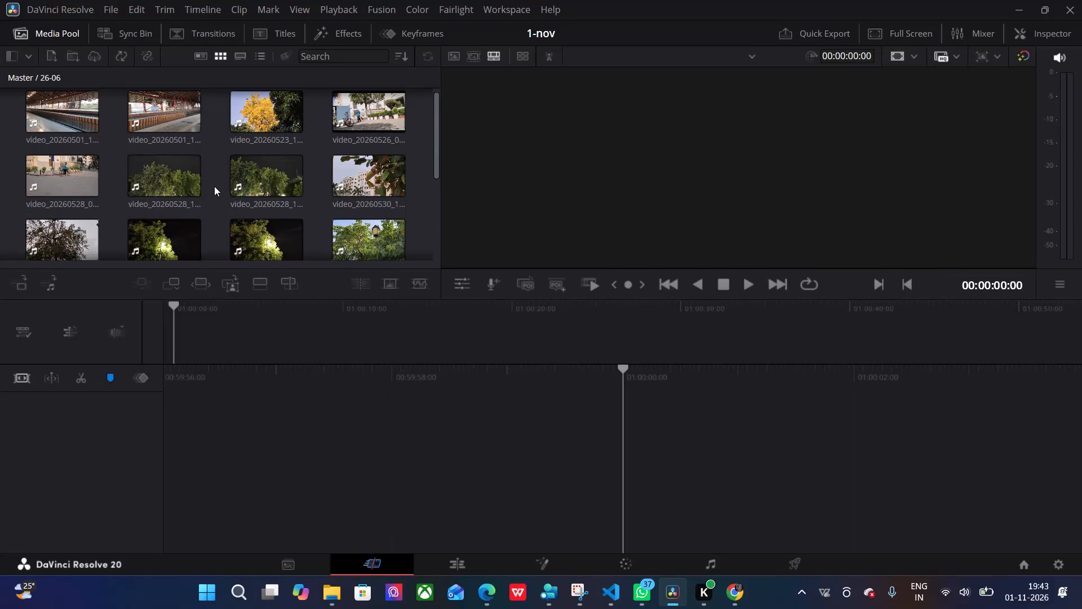
pyautogui.scroll(2, 214, 186)
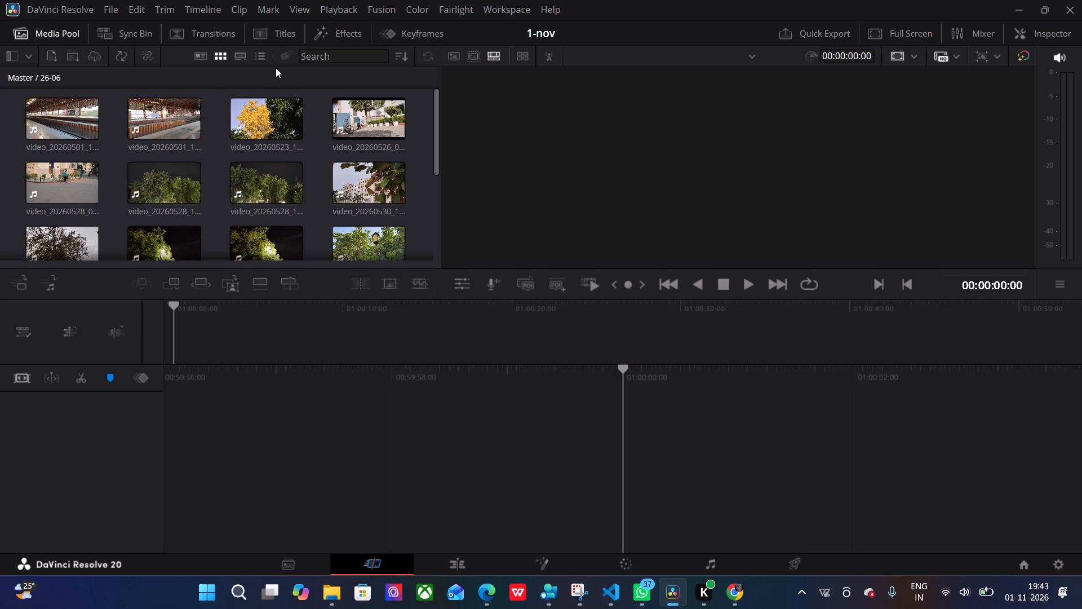
pyautogui.moveTo(249, 116); pyautogui.dragTo(611, 464)
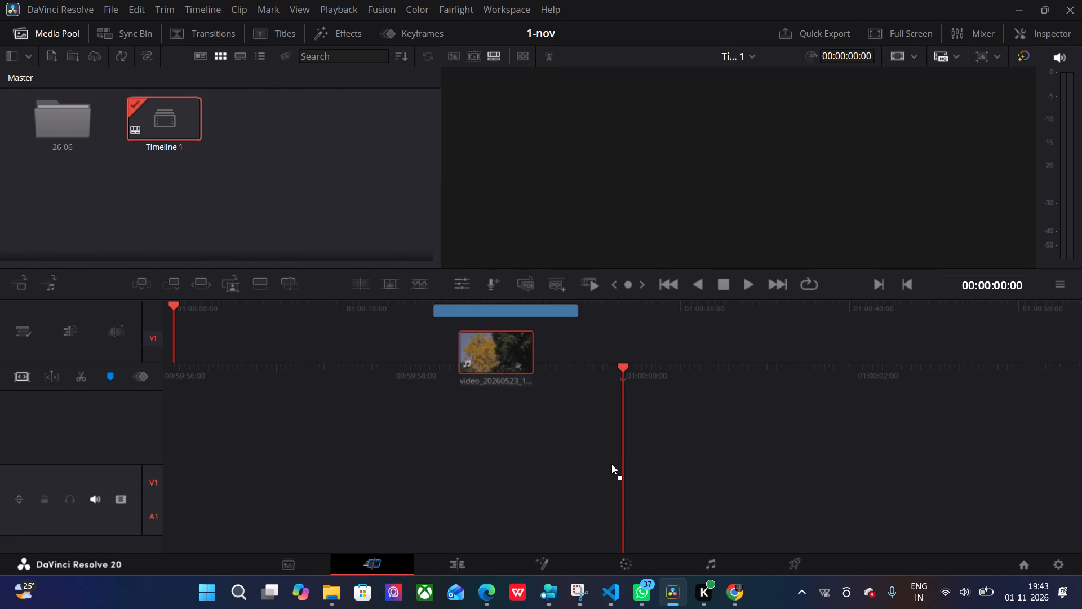
# Place the yellow-flowered tree clip video_20260523_173557.mp4 at the start of the empty timeline.
pyautogui.moveTo(611, 464); pyautogui.dragTo(626, 489)
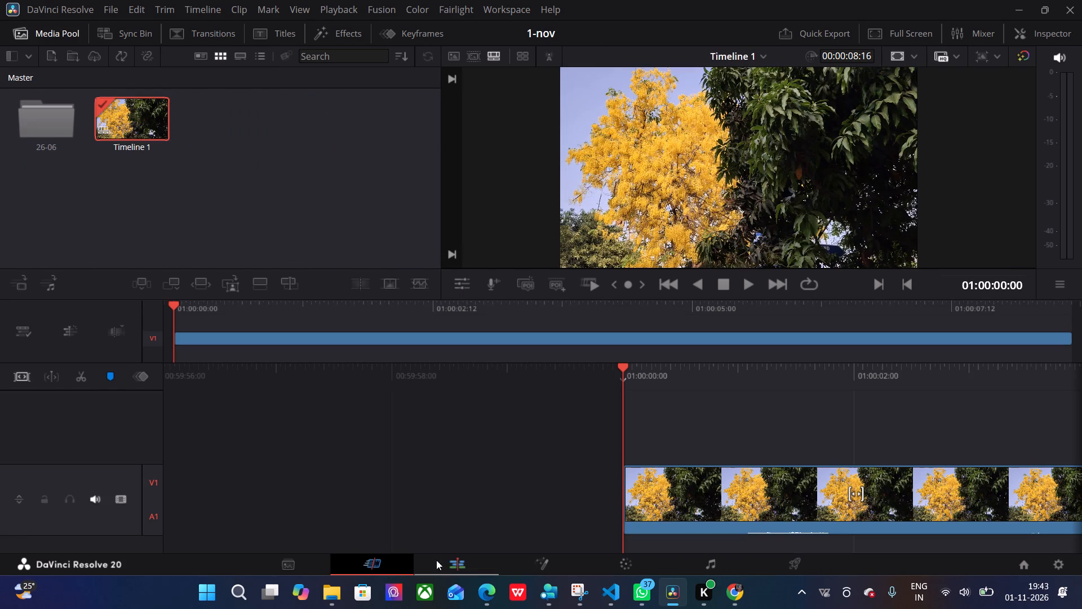
# Switch to the Edit page and open the 26-06 bin to browse its imported media.
pyautogui.click(446, 561)
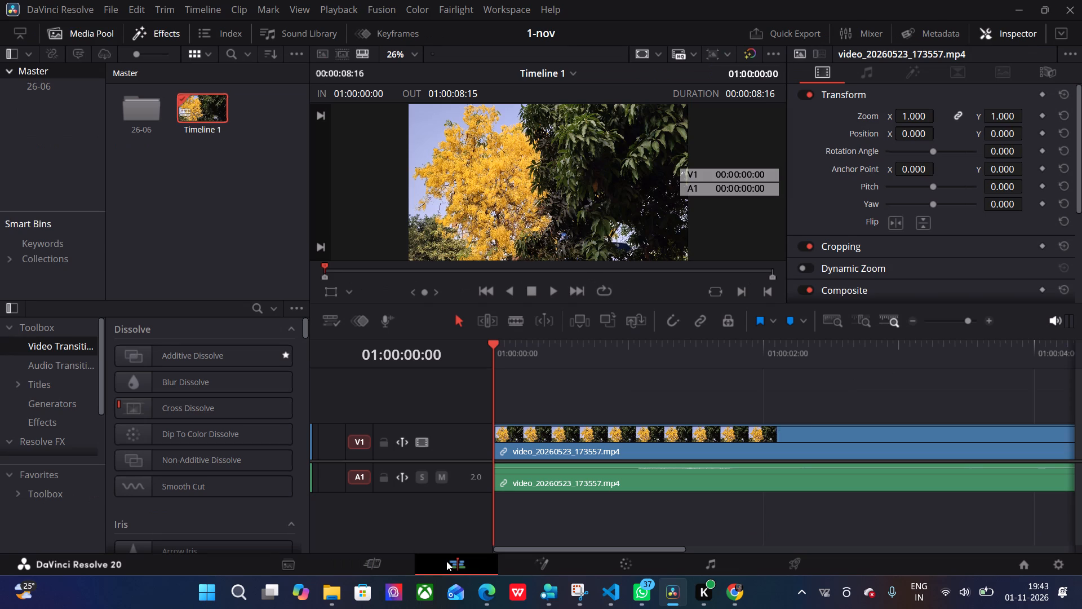
pyautogui.click(152, 113)
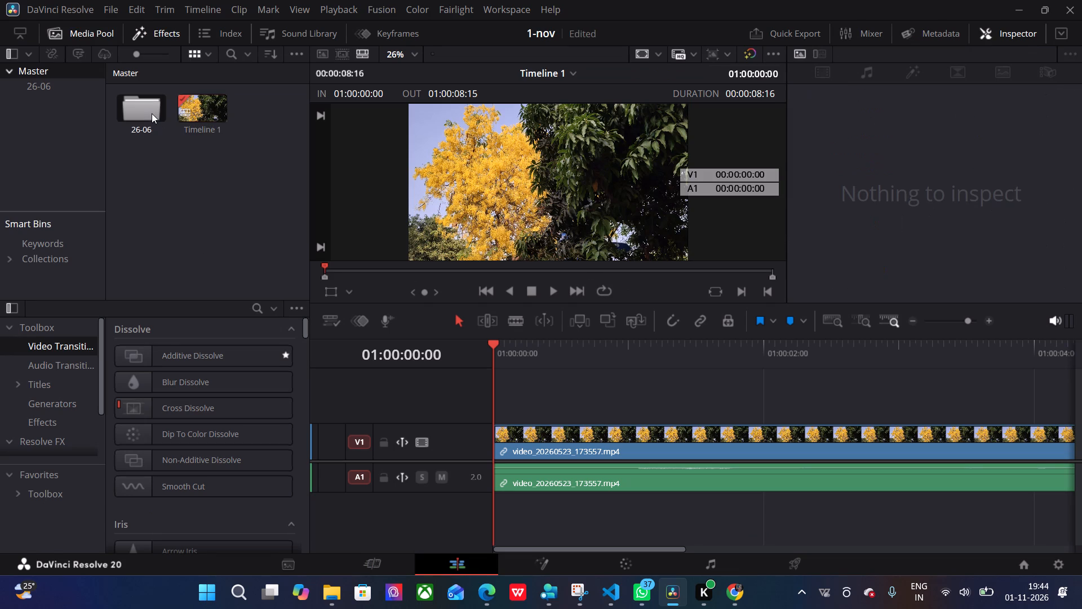
pyautogui.doubleClick(152, 113)
pyautogui.scroll(-3, 234, 223)
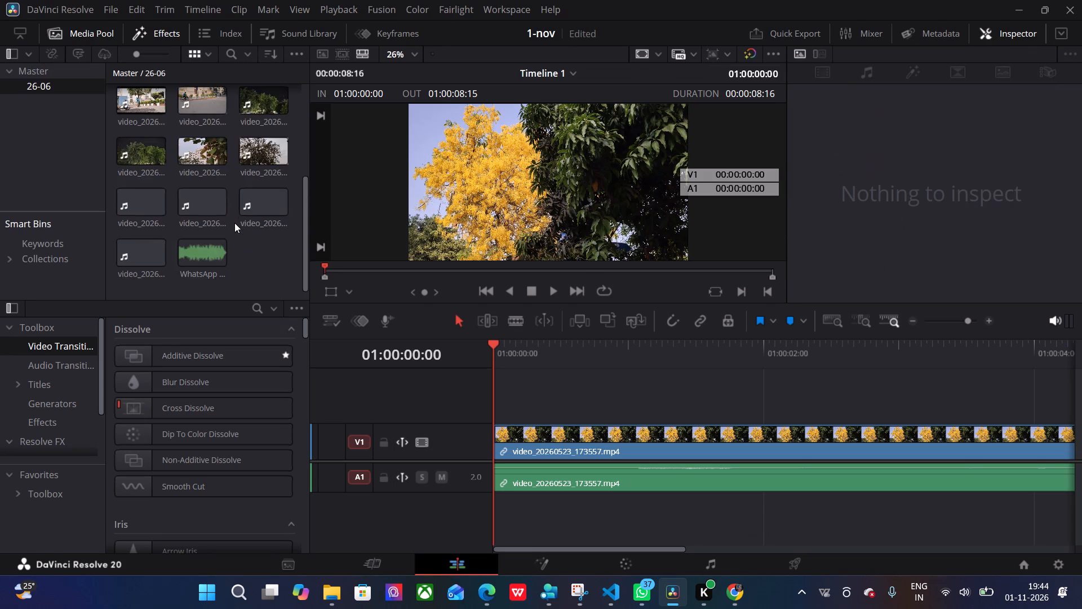
pyautogui.scroll(-2, 234, 223)
pyautogui.scroll(5, 234, 223)
# Preview the tree clip briefly and delete only its original audio from track A1, keeping the video on V1.
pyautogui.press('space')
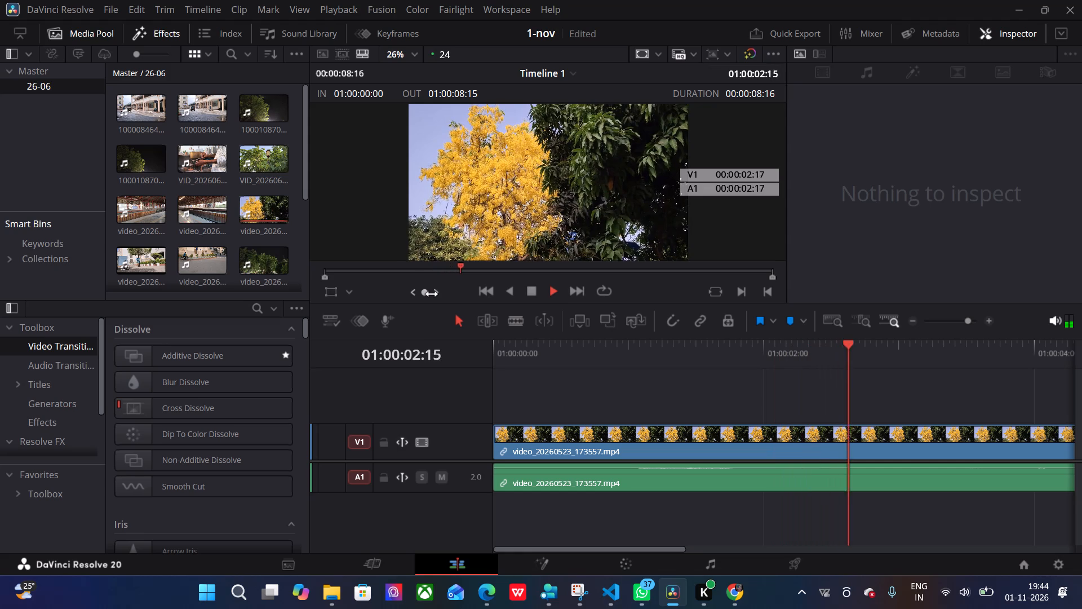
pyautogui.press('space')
pyautogui.click(588, 468)
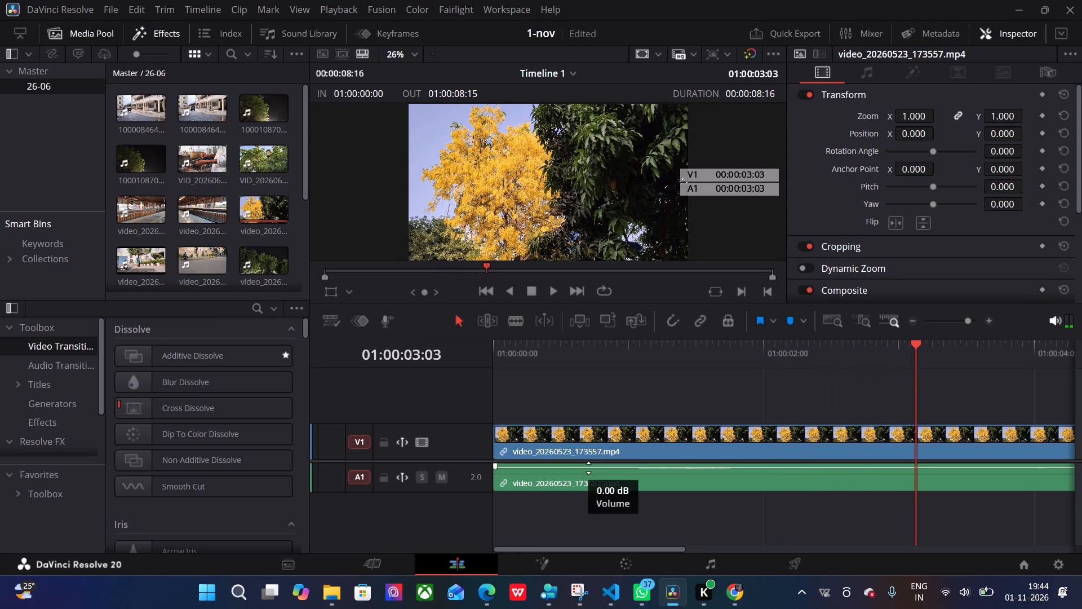
pyautogui.click(608, 479)
pyautogui.press('BackSpace')
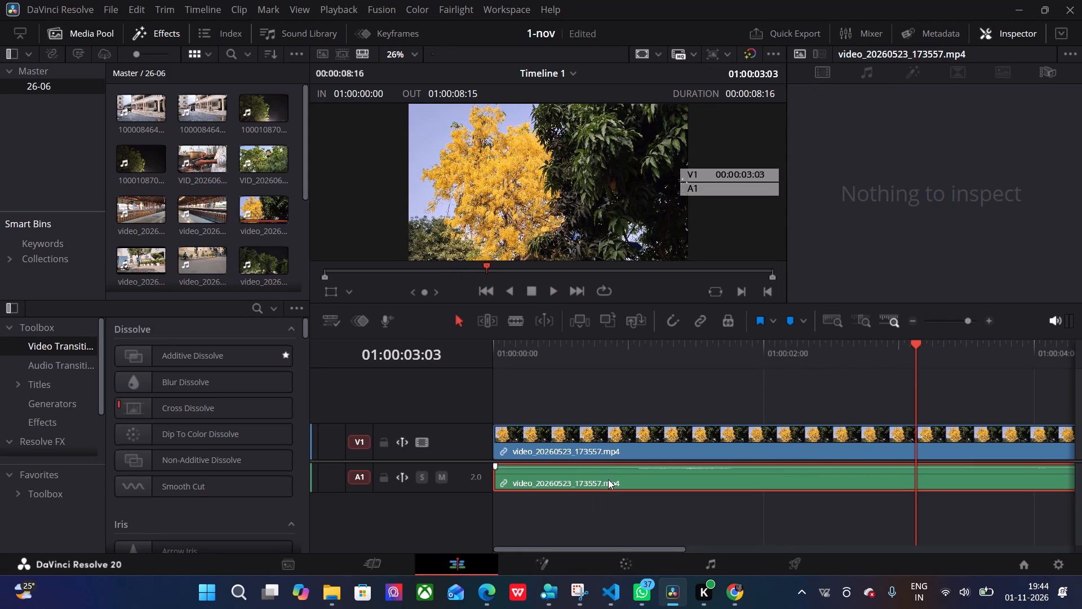
# Add the WhatsApp Video MP3 from the 26-06 bin to the start of track A1 and return the playhead to the timeline start.
pyautogui.scroll(-8, 229, 230)
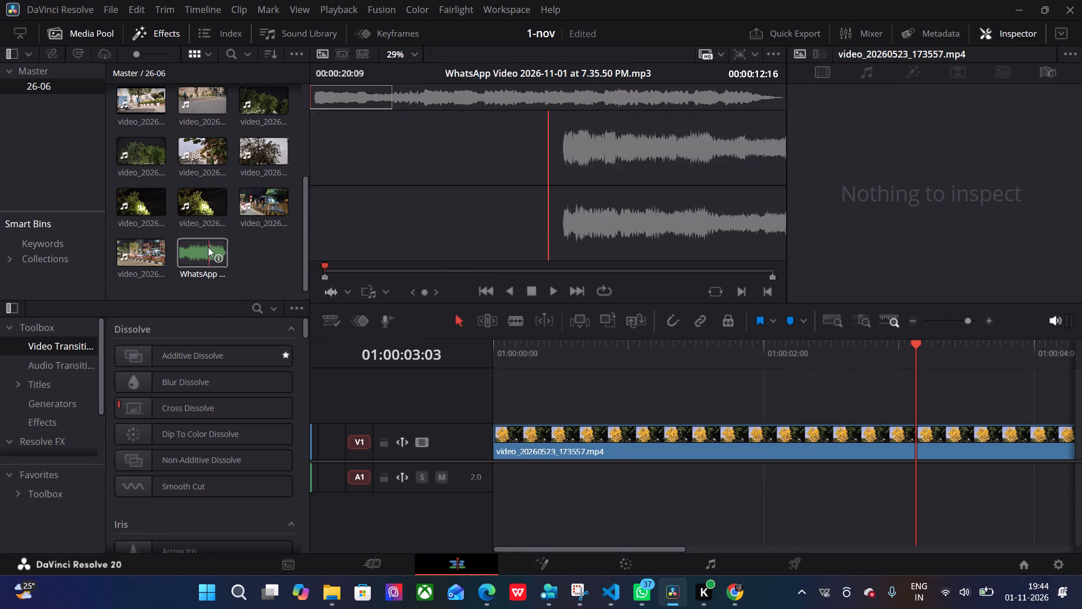
pyautogui.moveTo(208, 247); pyautogui.dragTo(490, 492)
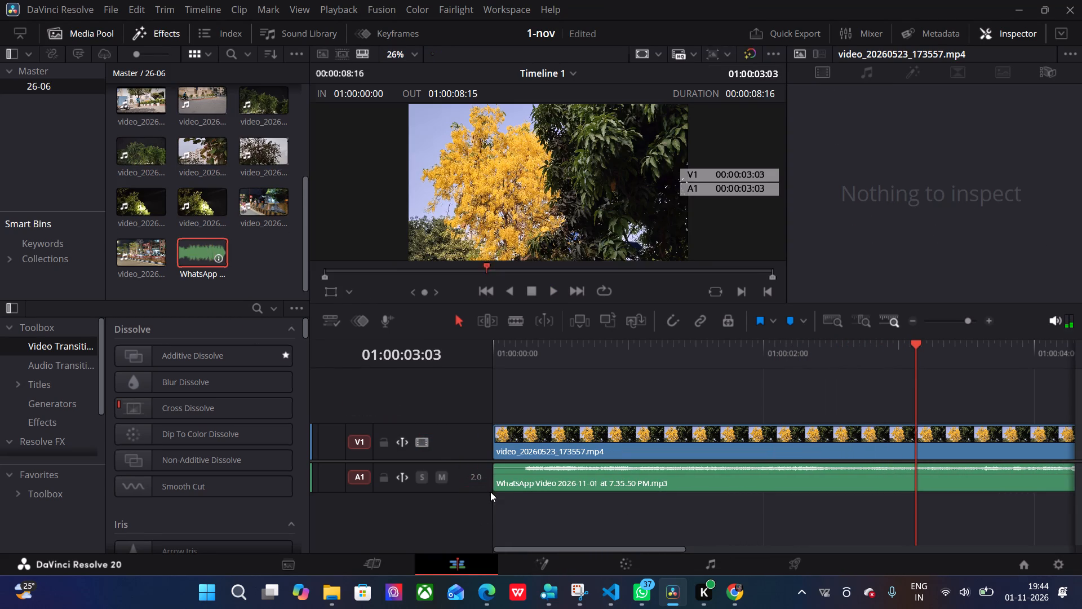
pyautogui.moveTo(918, 343); pyautogui.dragTo(456, 369)
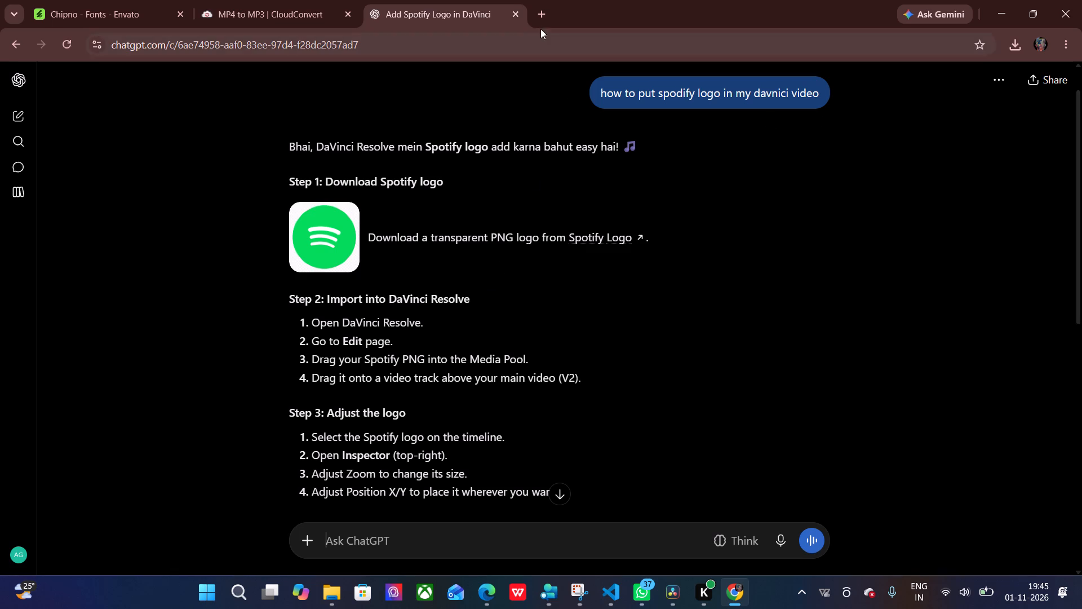
# Find the Pinterest site through a web search in a new browser tab and open it.
pyautogui.click(545, 6)
pyautogui.write('sp')
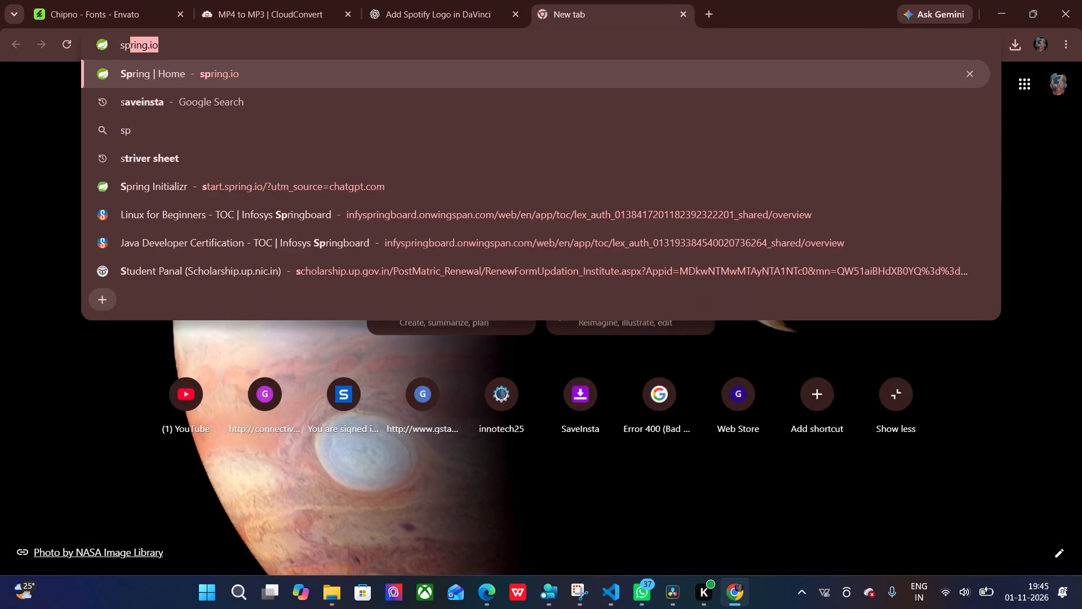
pyautogui.press('BackSpace')
pyautogui.press('BackSpace')
pyautogui.press('BackSpace')
pyautogui.write('pin')
pyautogui.press('Down')
pyautogui.press('Return')
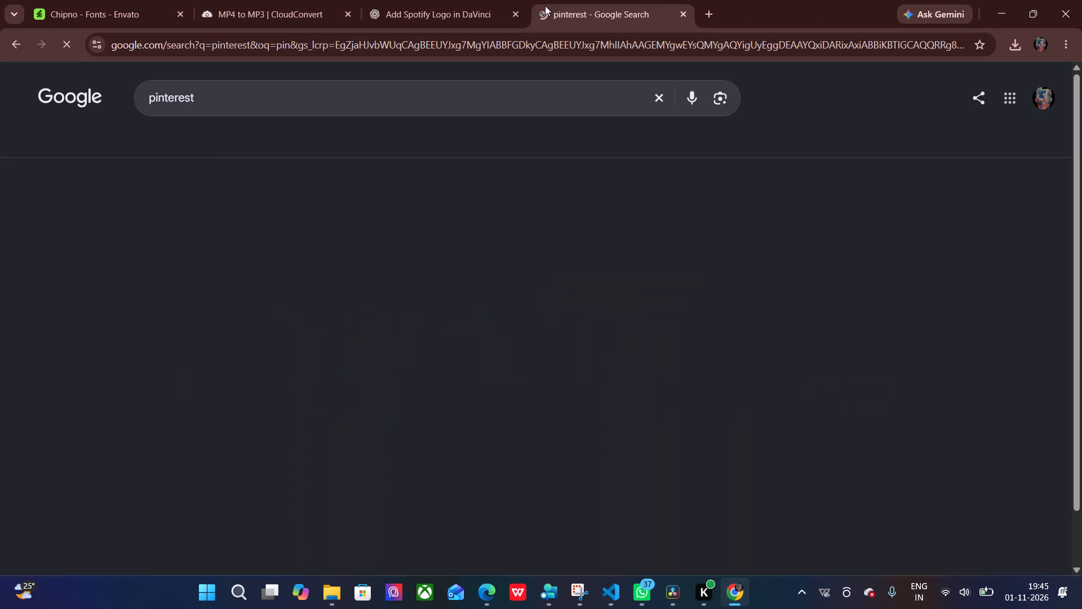
pyautogui.click(201, 236)
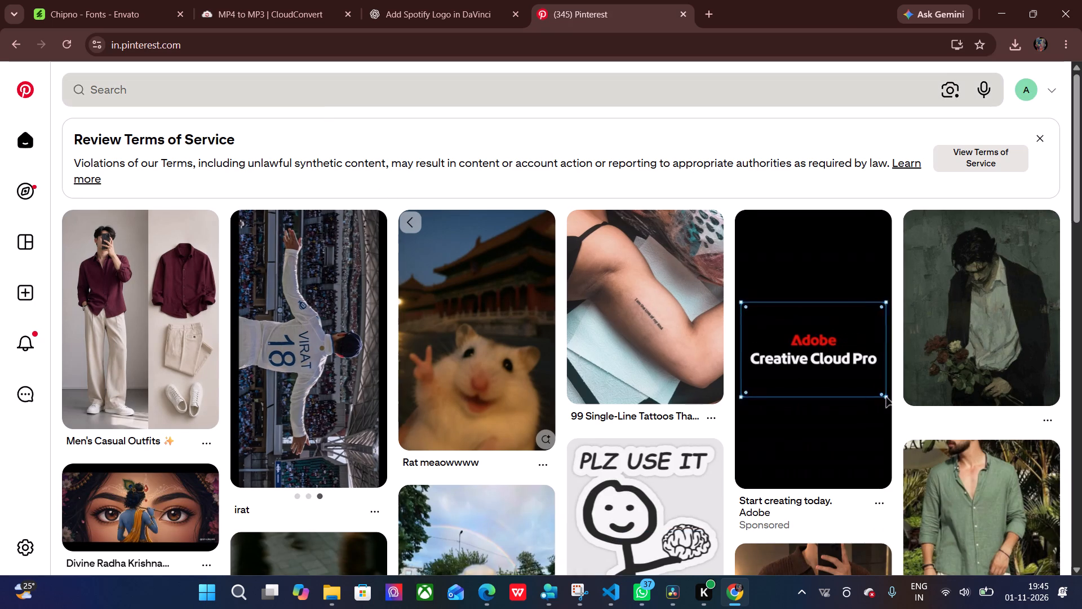
# Search Pinterest for "spodify logo" and download the image from the "Spotify Logo PNG" pin.
pyautogui.click(321, 90)
pyautogui.write('spodify logo')
pyautogui.press('Return')
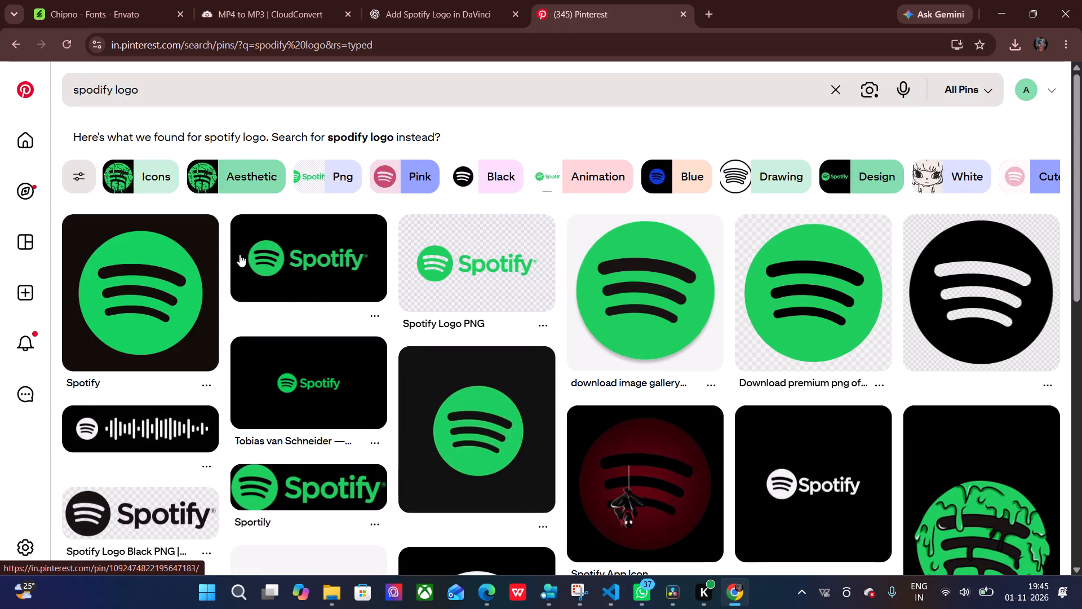
pyautogui.click(449, 277)
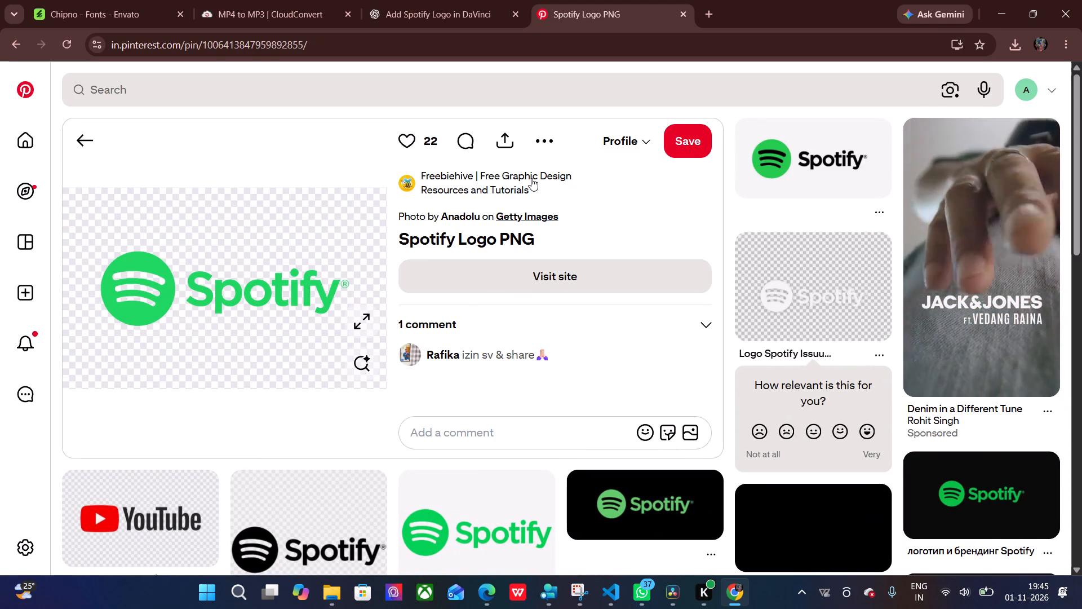
pyautogui.click(546, 148)
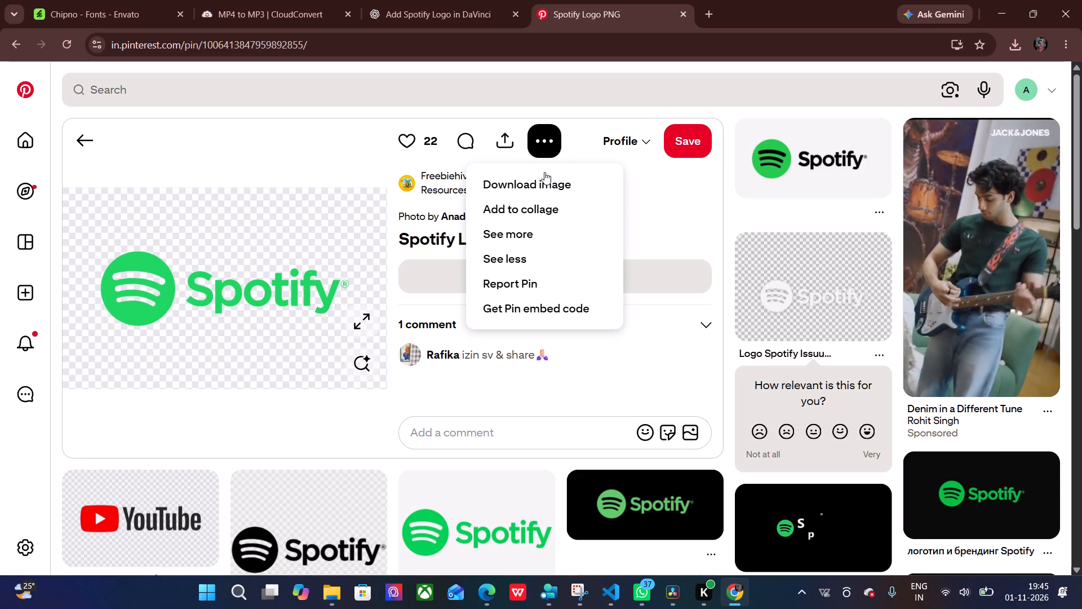
pyautogui.click(535, 190)
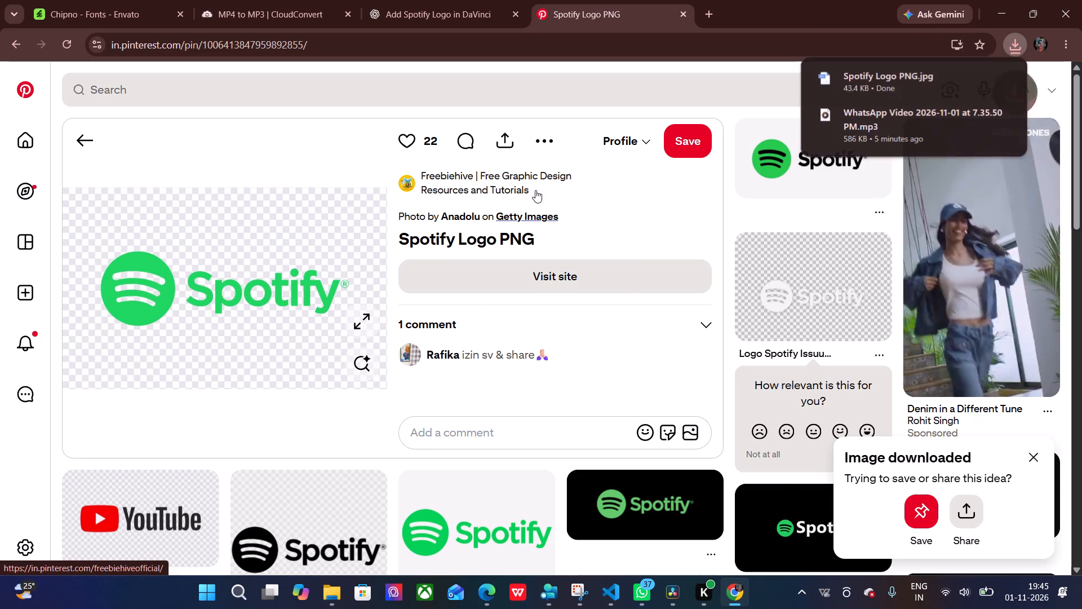
# Return to DaVinci Resolve and import the Spotify Logo PNG image from Downloads into the 26-06 bin on the Cut page.
pyautogui.click(1005, 17)
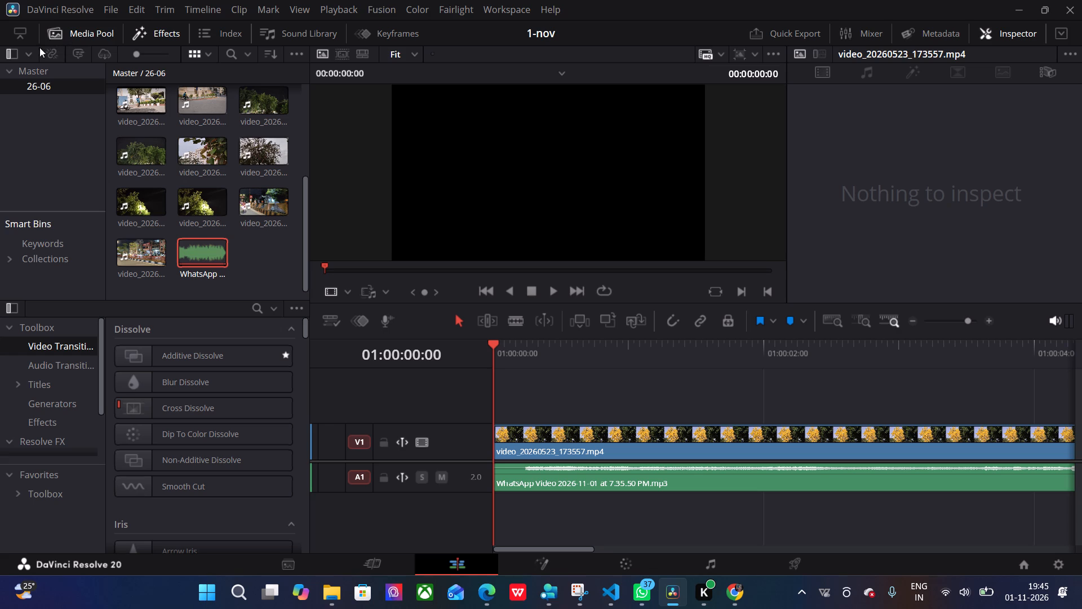
pyautogui.click(104, 51)
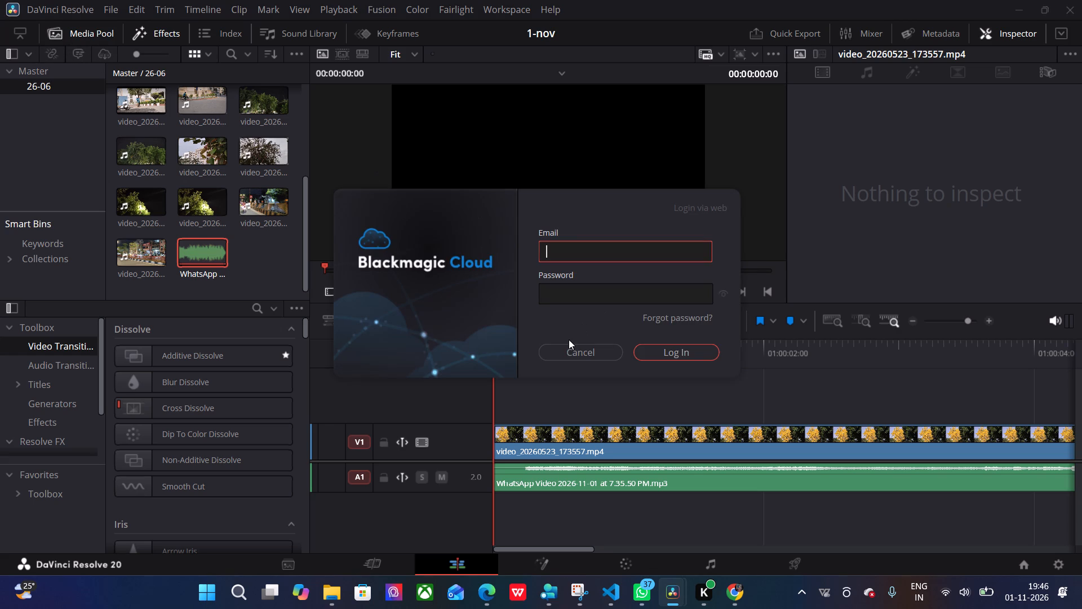
pyautogui.click(569, 347)
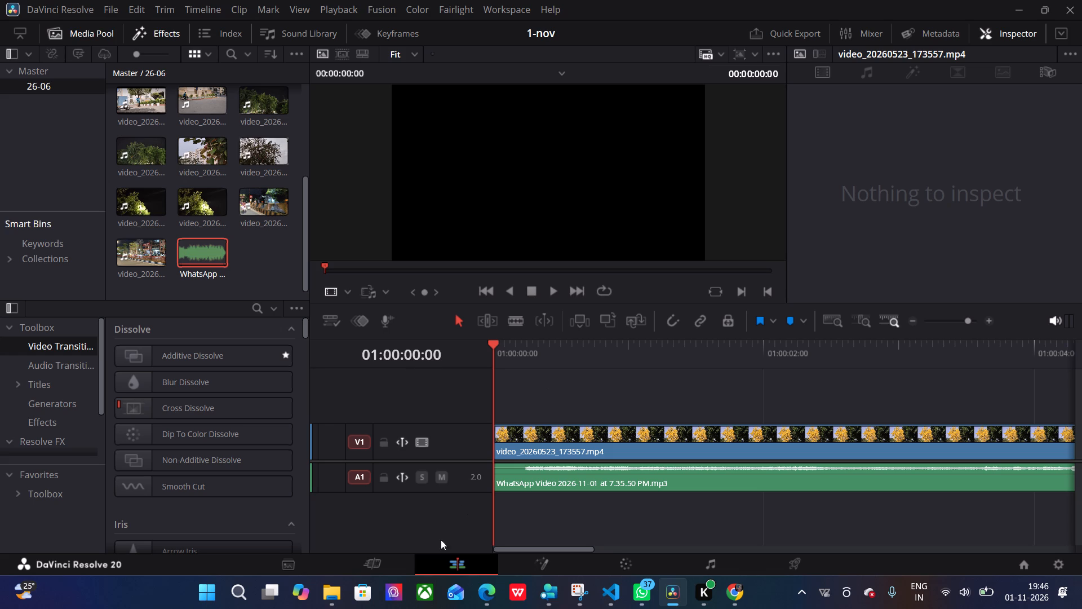
pyautogui.click(382, 570)
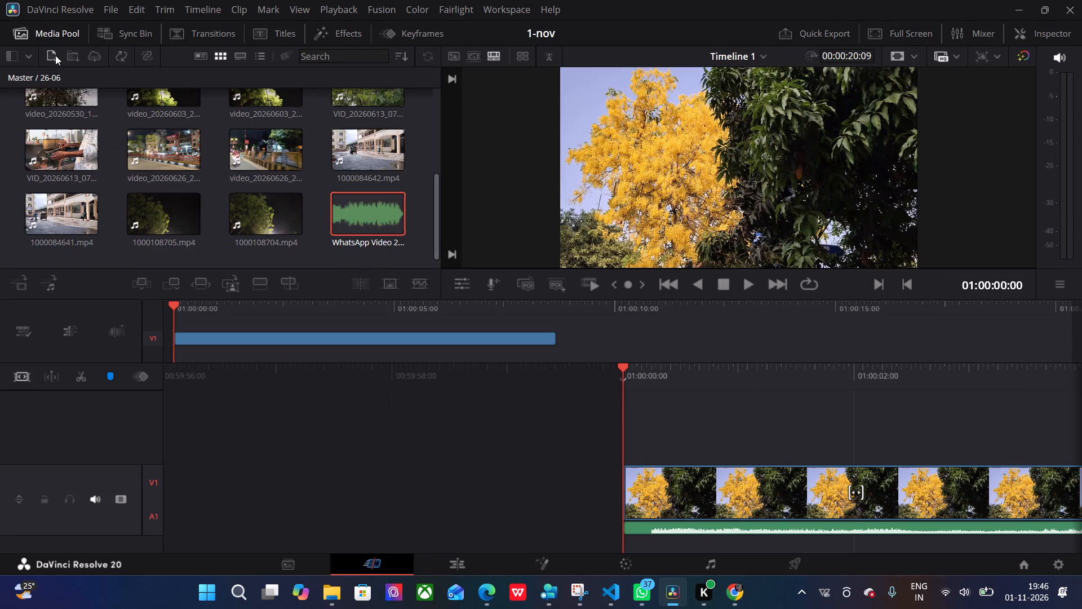
pyautogui.click(55, 55)
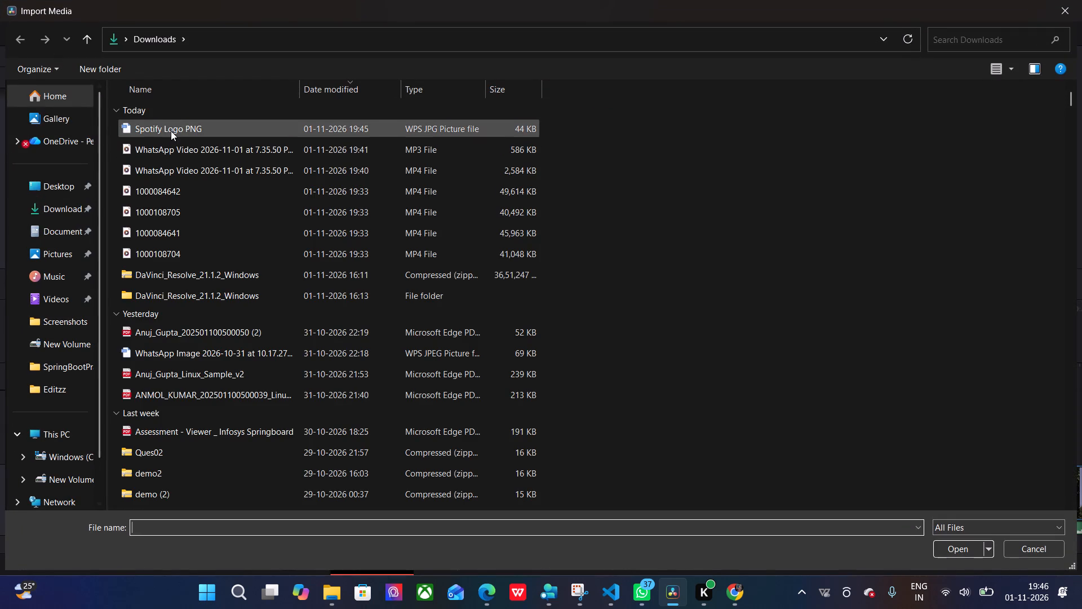
pyautogui.doubleClick(171, 131)
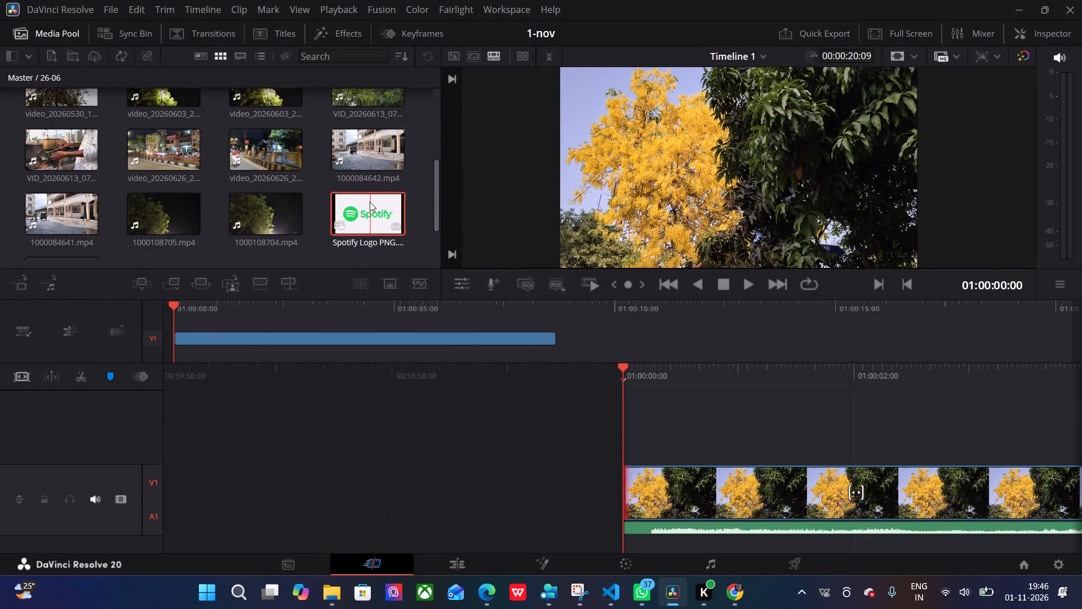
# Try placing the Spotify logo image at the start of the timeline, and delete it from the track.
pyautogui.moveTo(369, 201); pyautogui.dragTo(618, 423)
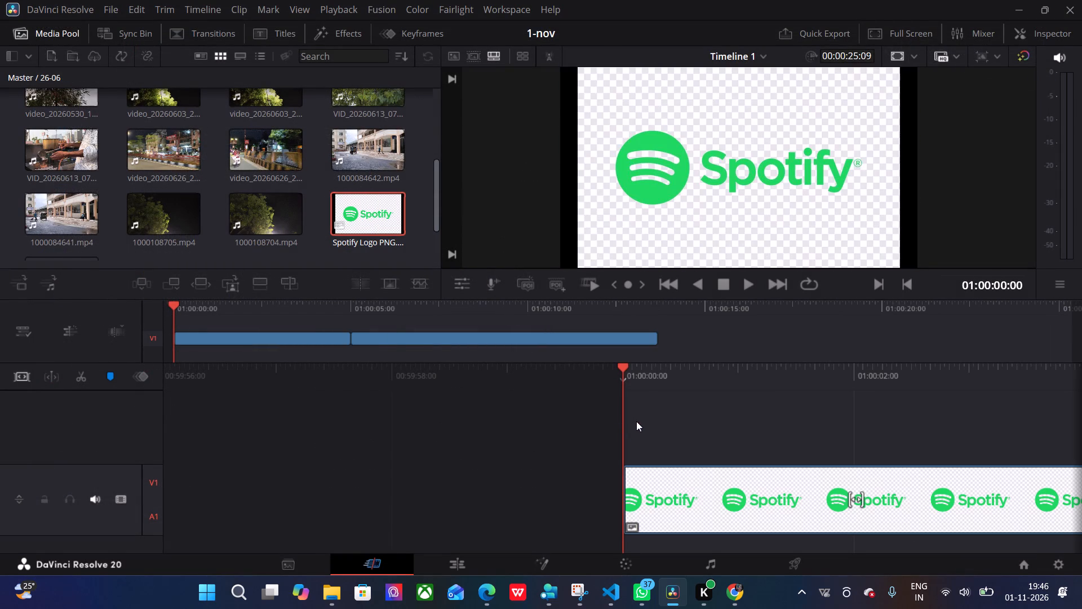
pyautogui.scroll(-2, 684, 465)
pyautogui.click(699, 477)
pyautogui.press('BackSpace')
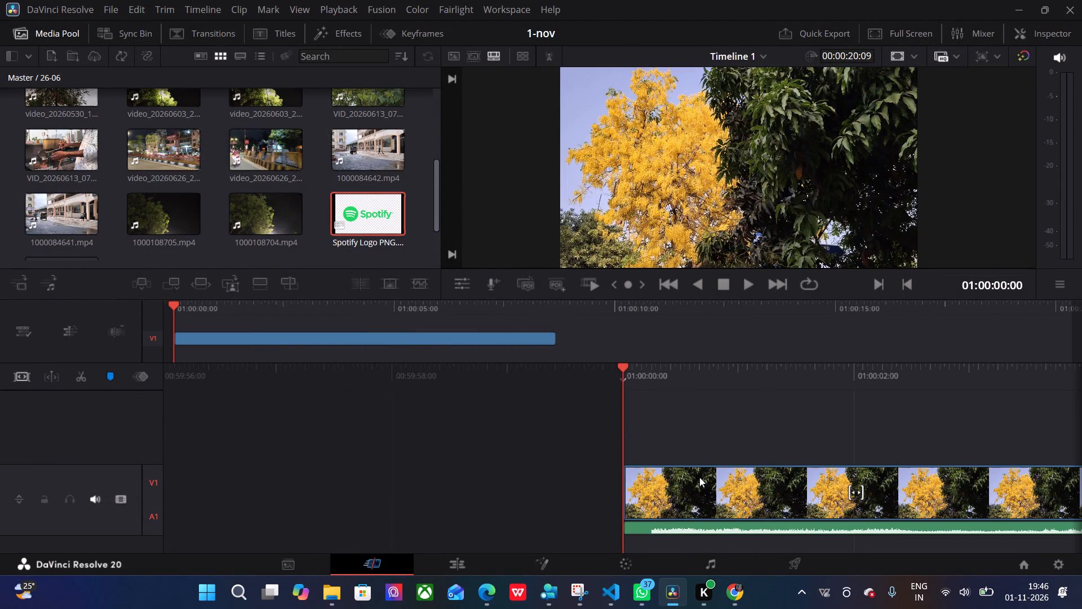
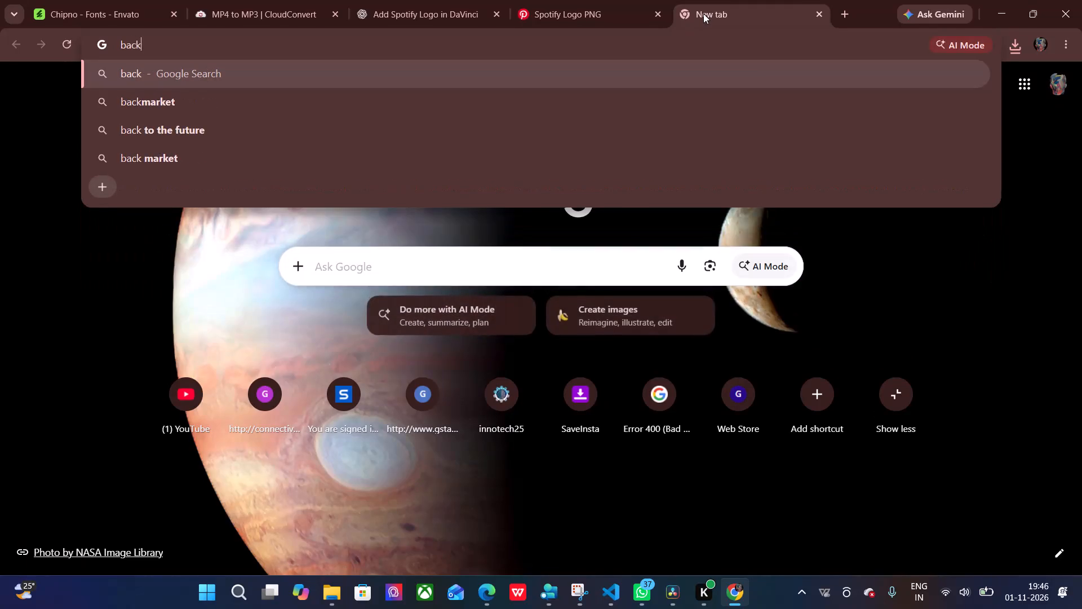
# Search the web for "background remove" and open the remove.bg site.
pyautogui.press('Left')
pyautogui.press('Left')
pyautogui.press('Down')
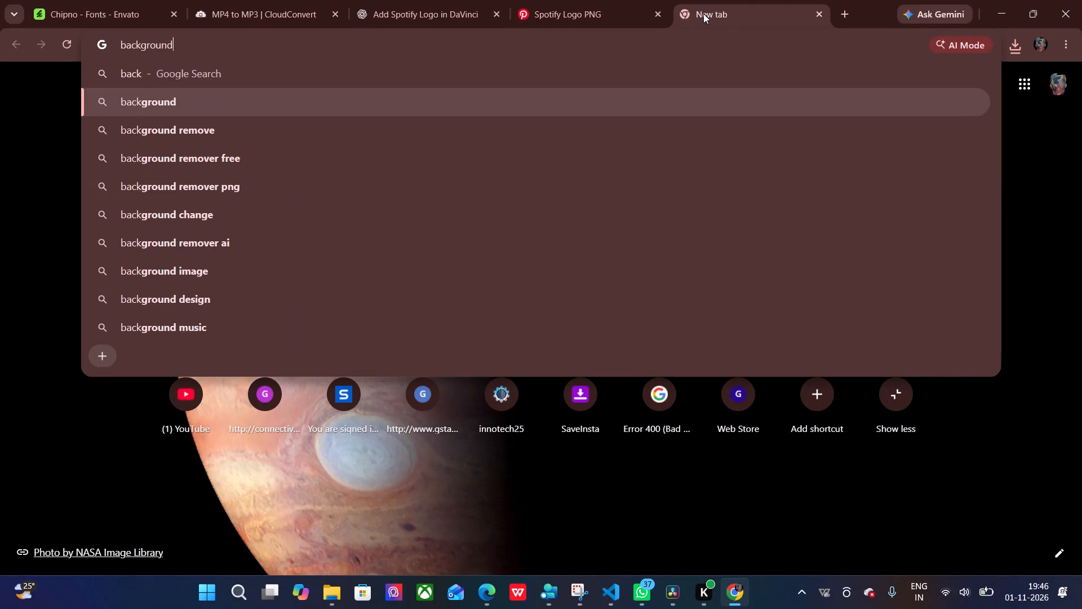
pyautogui.press('Down')
pyautogui.press('Return')
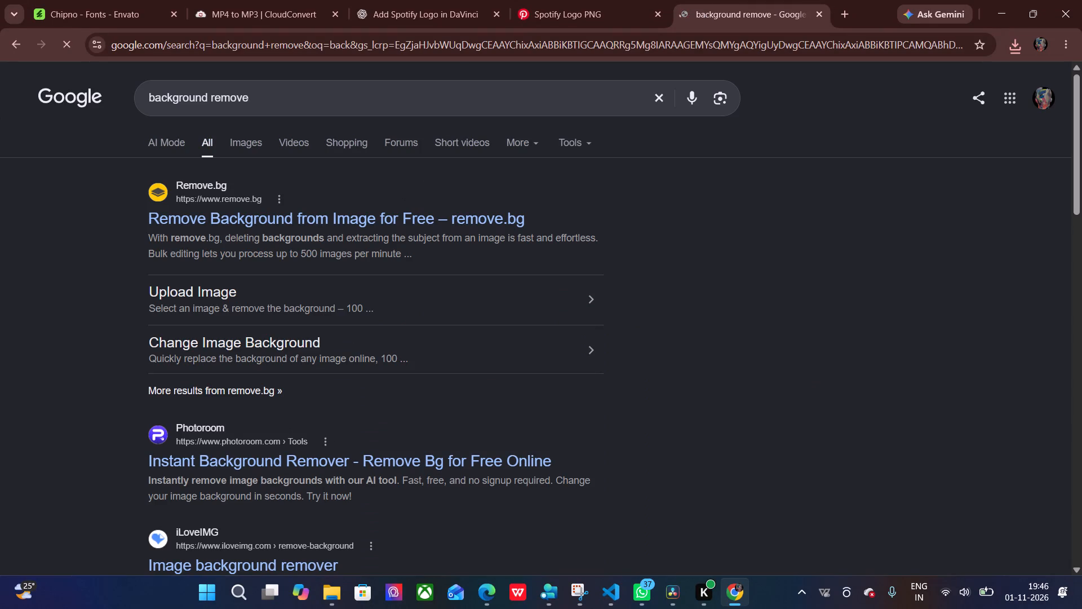
pyautogui.click(378, 223)
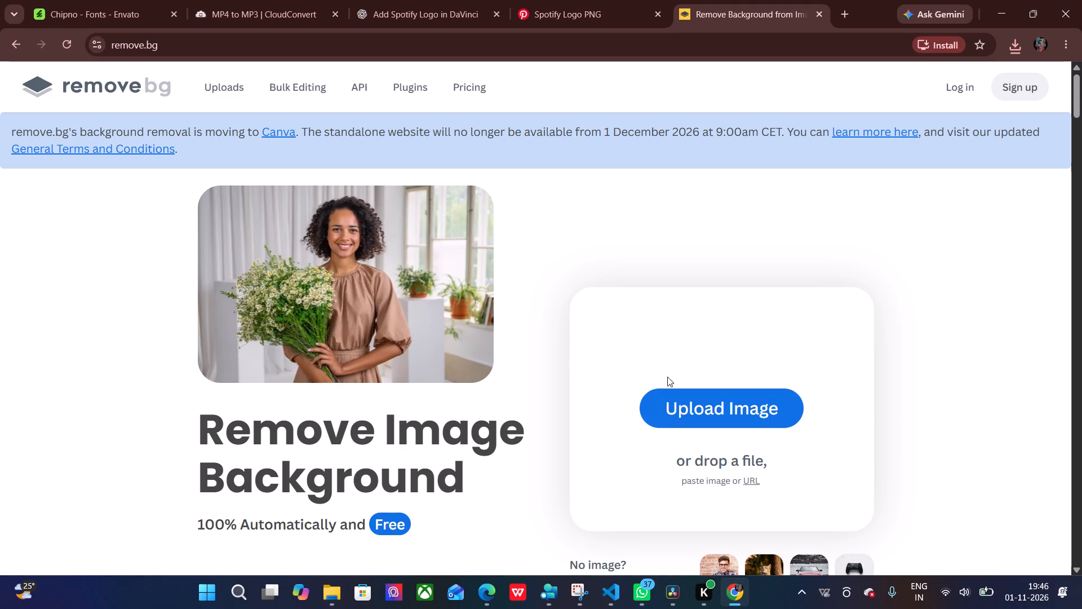
# Upload the Spotify Logo PNG image from Downloads to remove.bg and download the free 633 x 394 preview of the cutout.
pyautogui.click(694, 416)
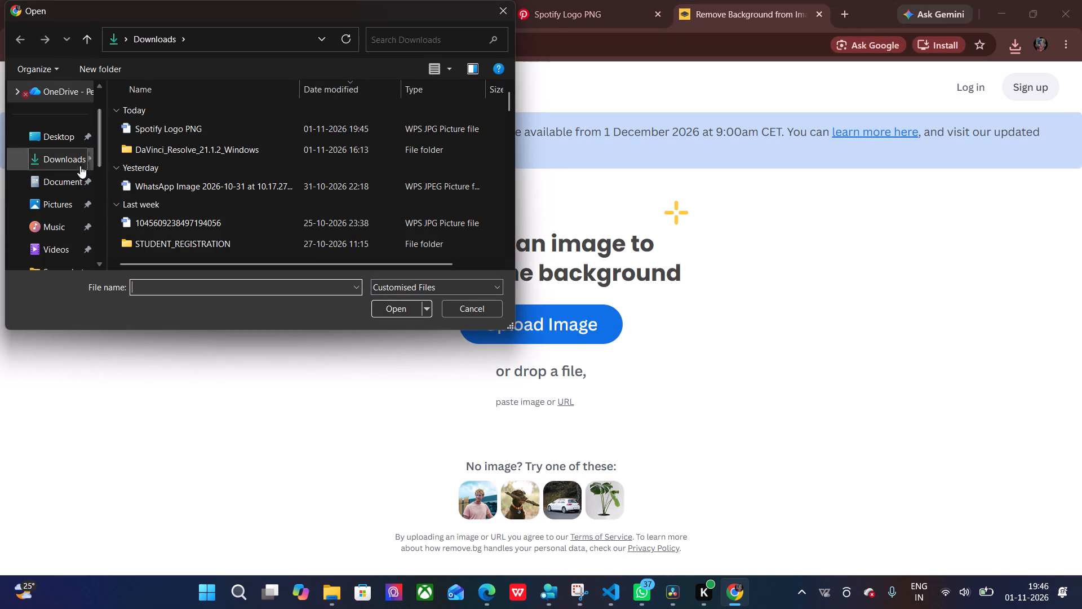
pyautogui.doubleClick(152, 130)
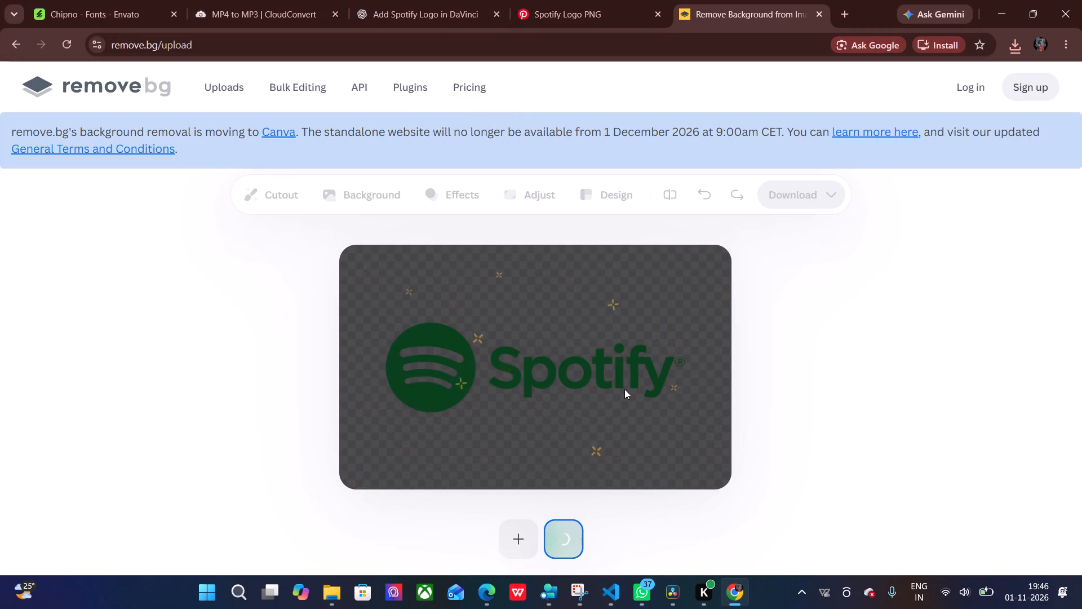
pyautogui.scroll(-1, 624, 389)
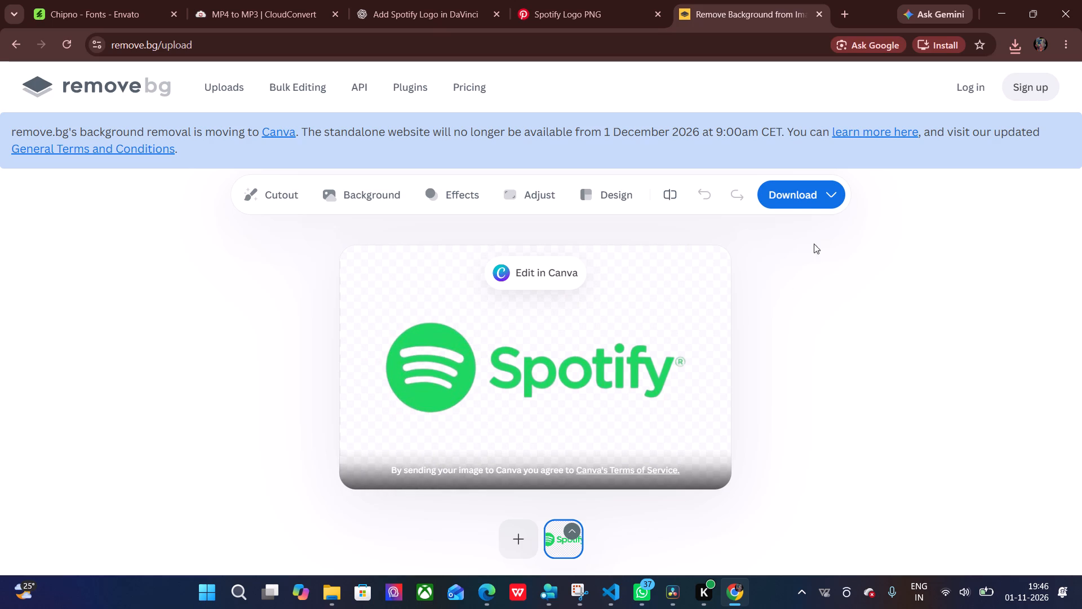
pyautogui.click(805, 198)
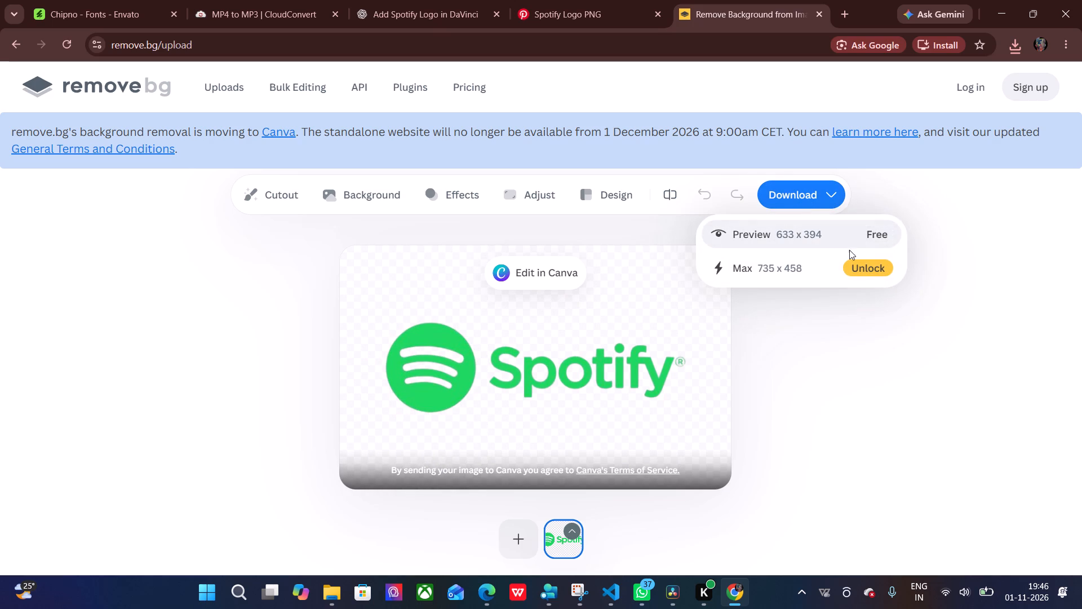
pyautogui.click(870, 242)
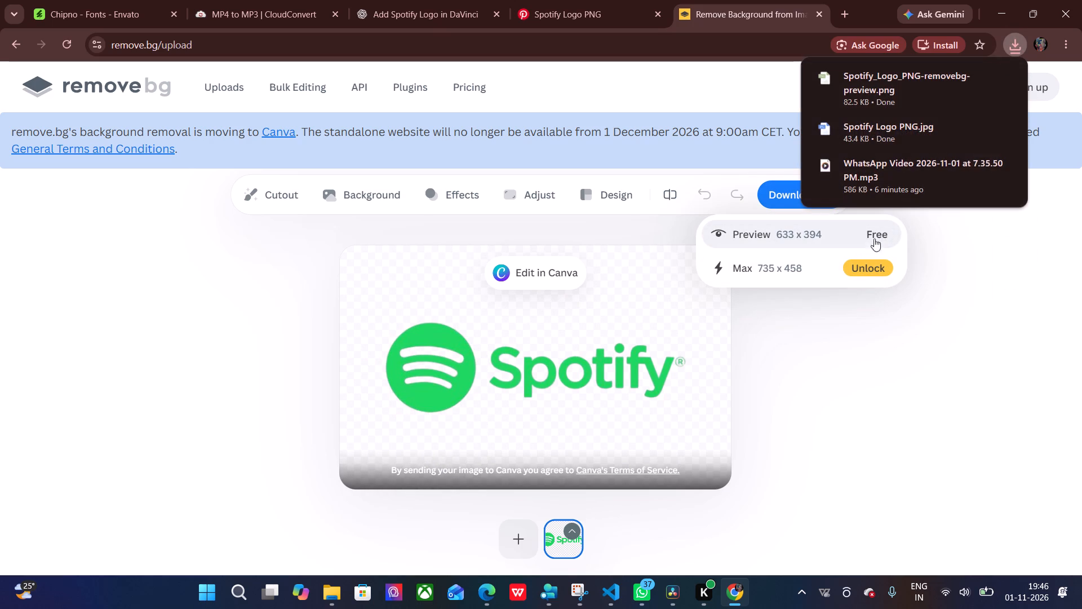
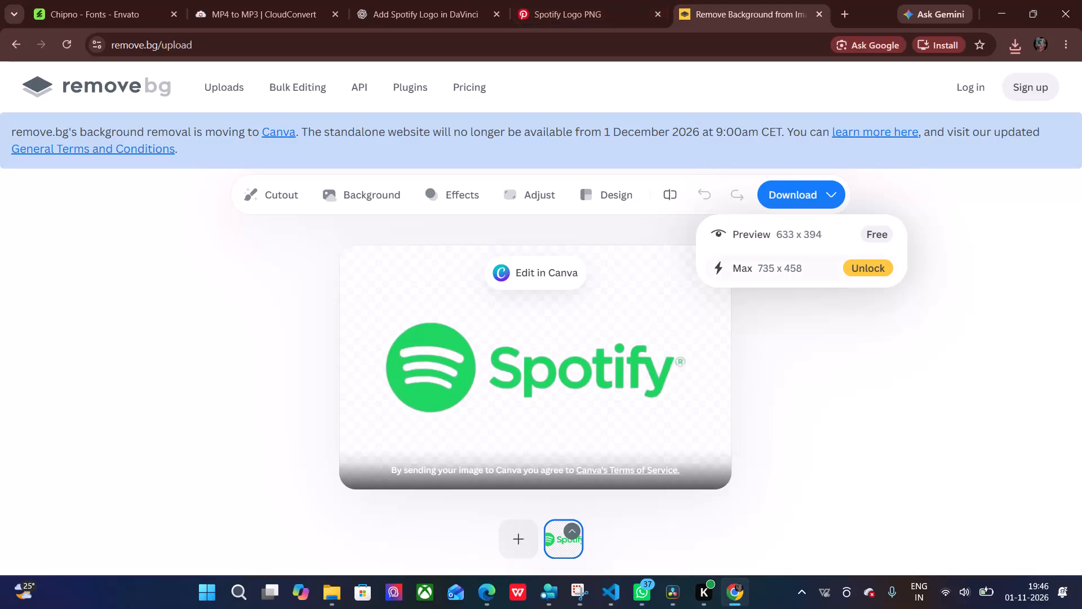
# Switch to DaVinci Resolve and remove the old Spotify Logo PNG image with the fake checkered background from the media pool.
pyautogui.click(669, 592)
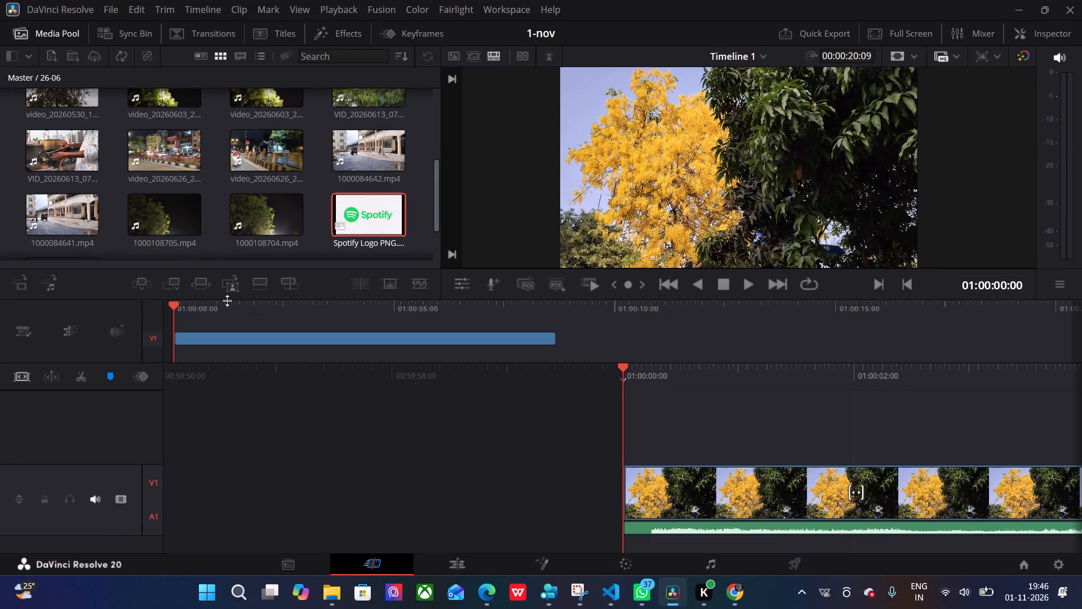
pyautogui.click(348, 224)
pyautogui.rightClick(348, 224)
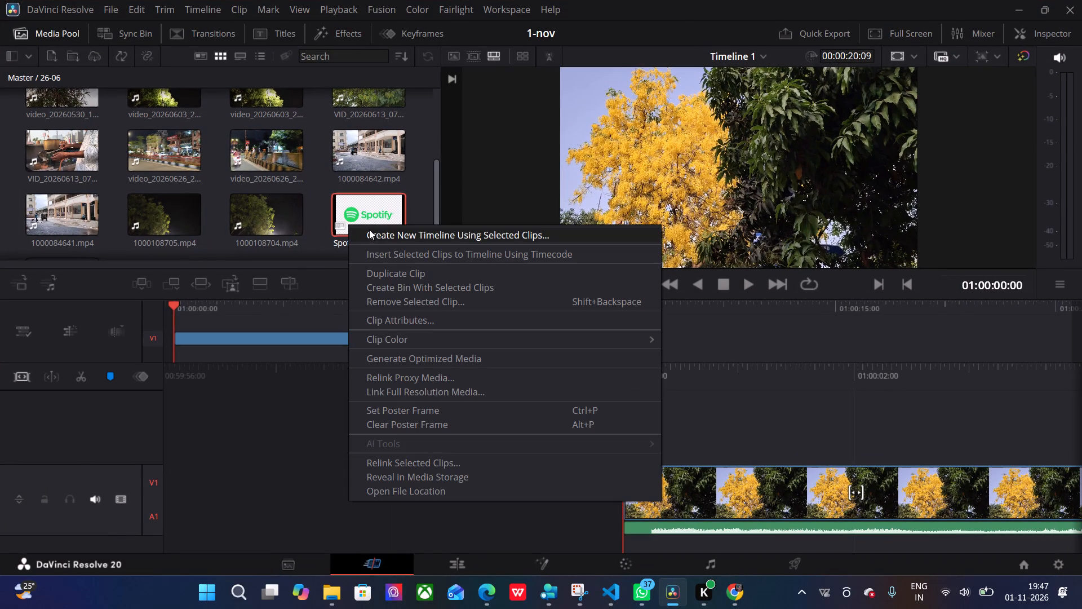
pyautogui.click(370, 219)
pyautogui.click(370, 219)
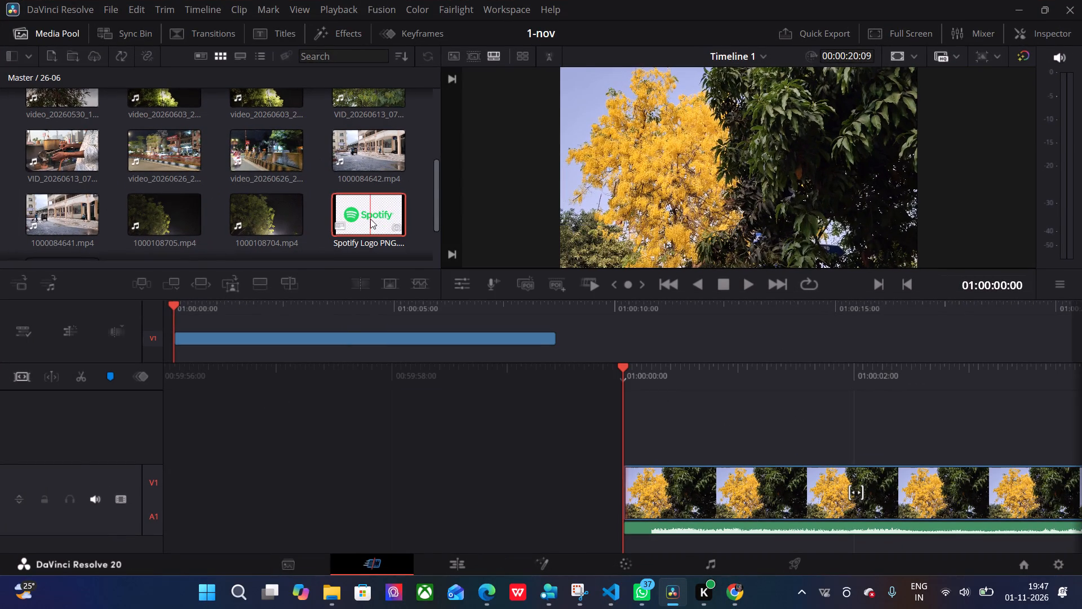
pyautogui.press('BackSpace')
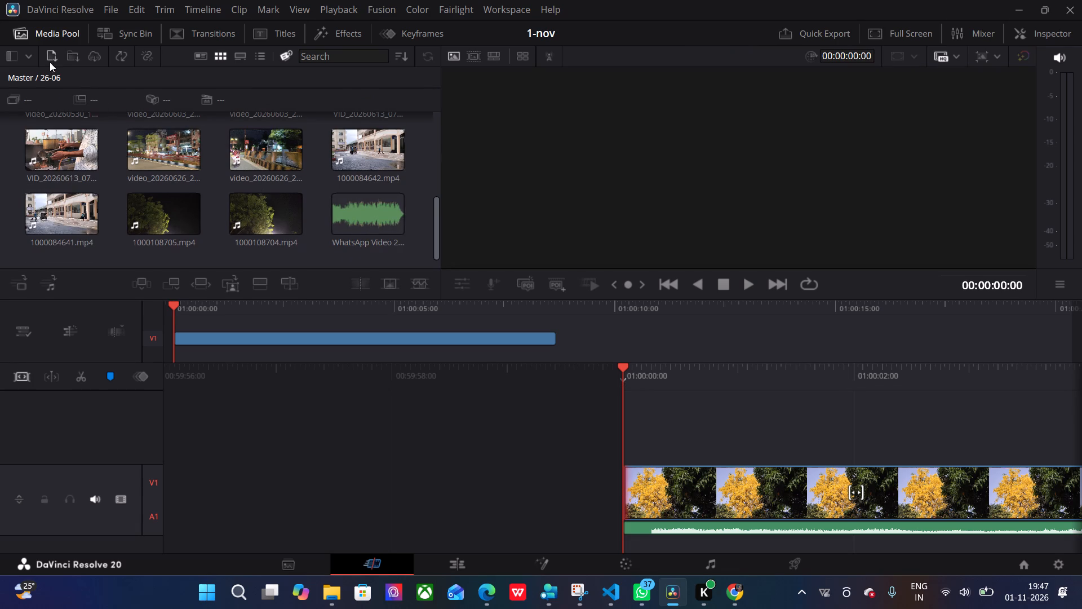
# Import Spotify_Logo_PNG-removebg-preview from Downloads and place it on track V2 above the footage at the timeline start.
pyautogui.click(50, 58)
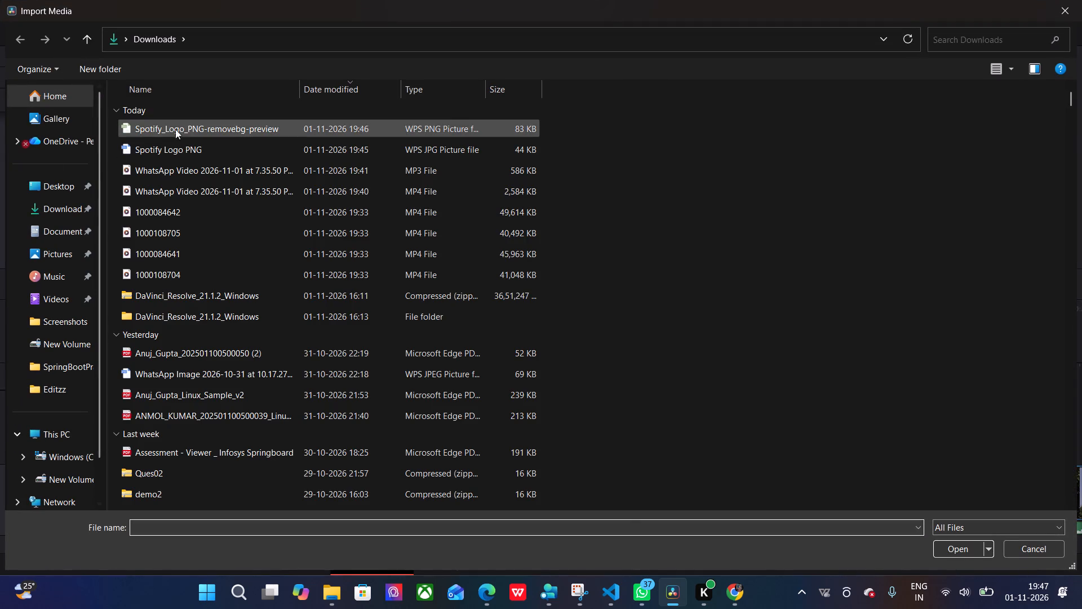
pyautogui.doubleClick(177, 128)
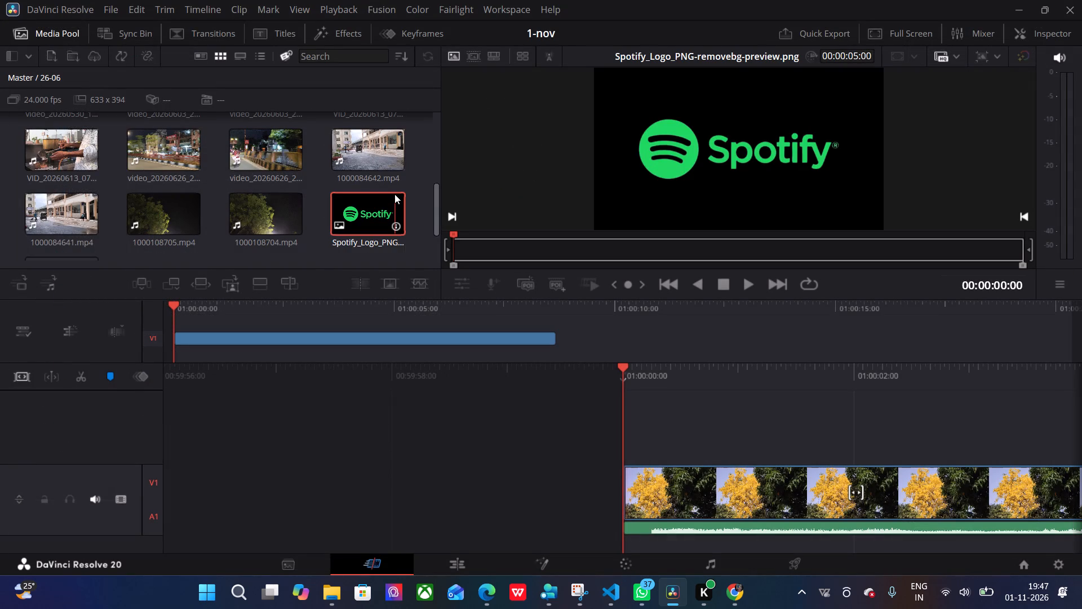
pyautogui.moveTo(359, 210); pyautogui.dragTo(645, 404)
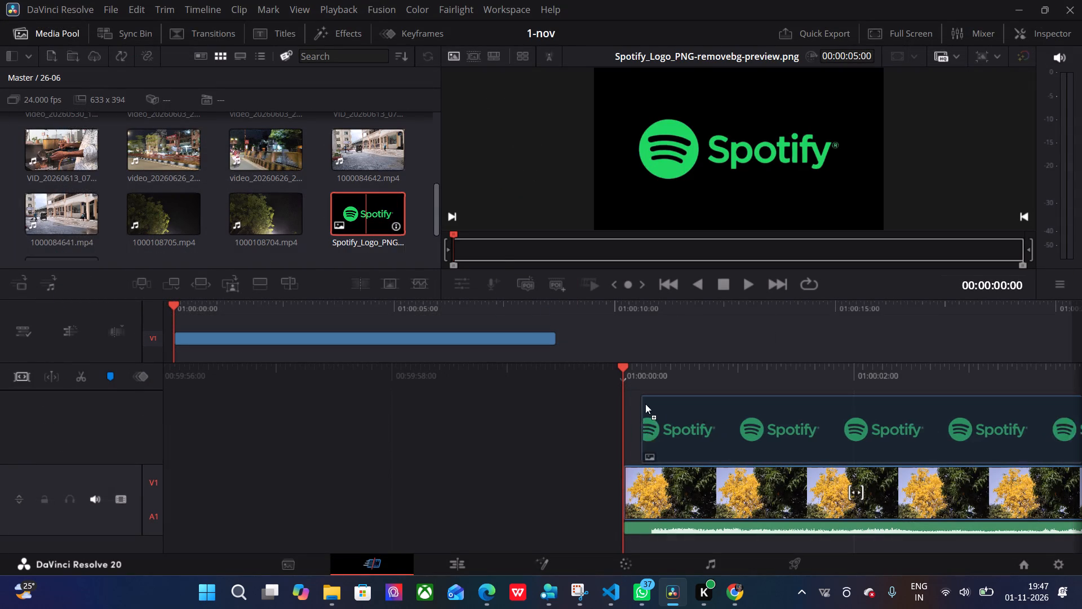
pyautogui.moveTo(645, 404); pyautogui.dragTo(623, 429)
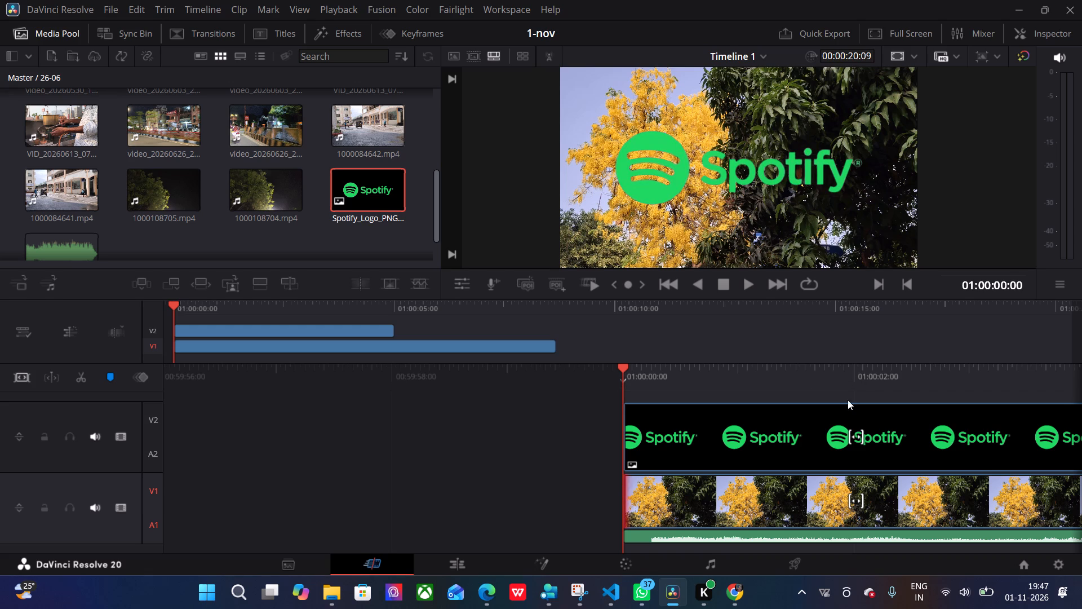
# Trim the end of the Spotify logo clip on V2 so it lasts about 0.9 seconds.
pyautogui.click(831, 419)
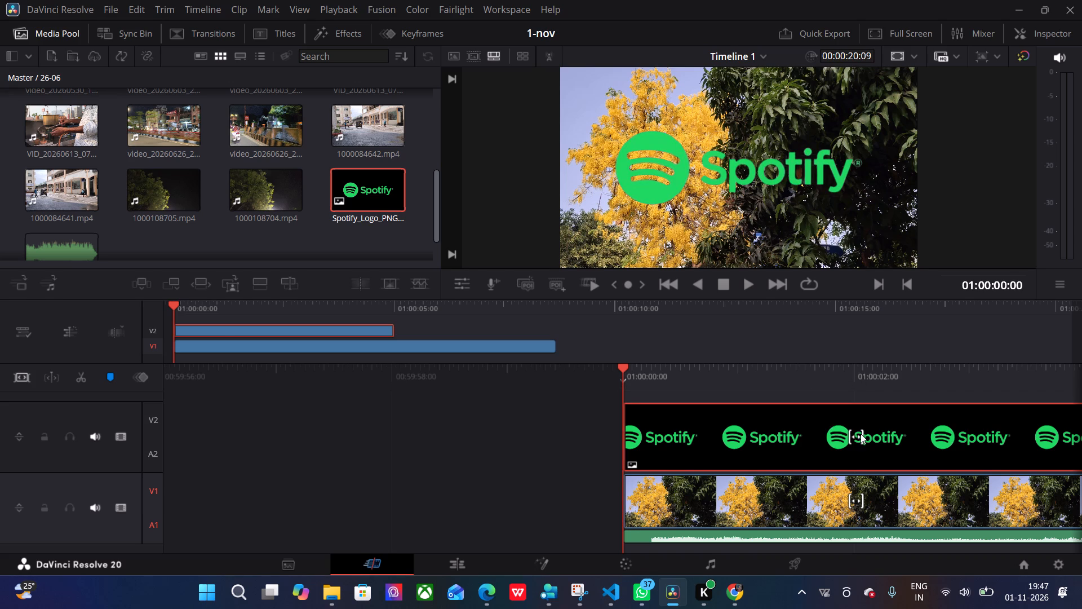
pyautogui.hscroll(-1, 861, 434)
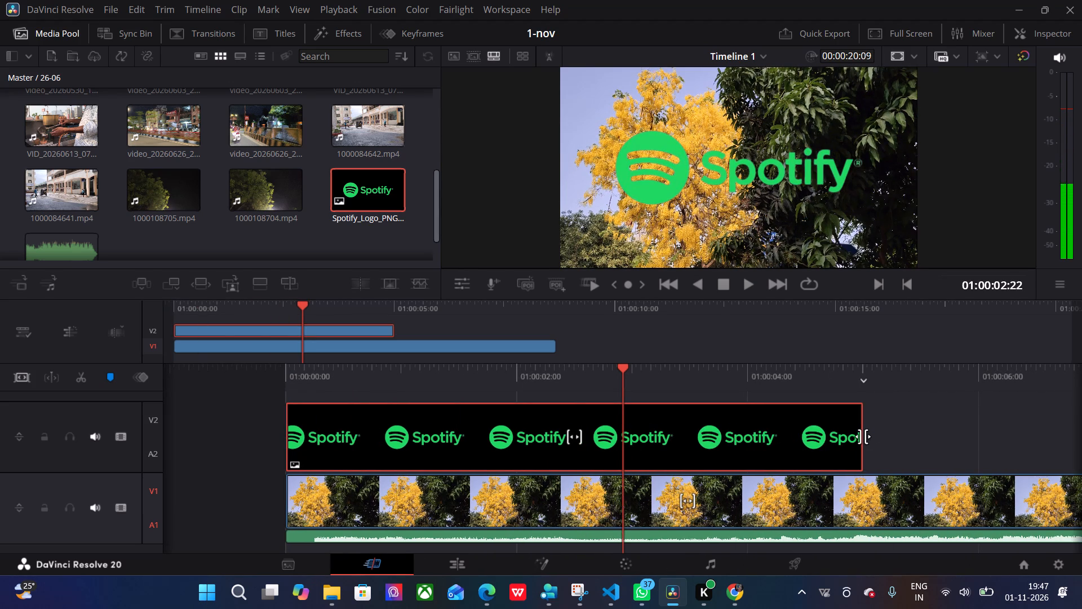
pyautogui.click(863, 436)
pyautogui.moveTo(761, 442); pyautogui.dragTo(729, 442)
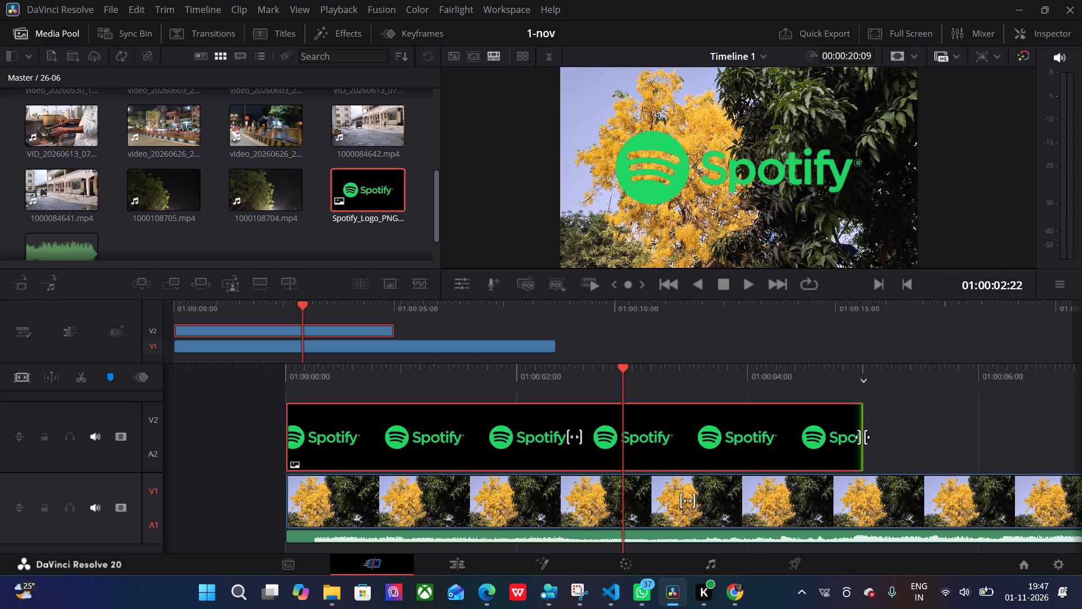
pyautogui.moveTo(862, 437); pyautogui.dragTo(436, 467)
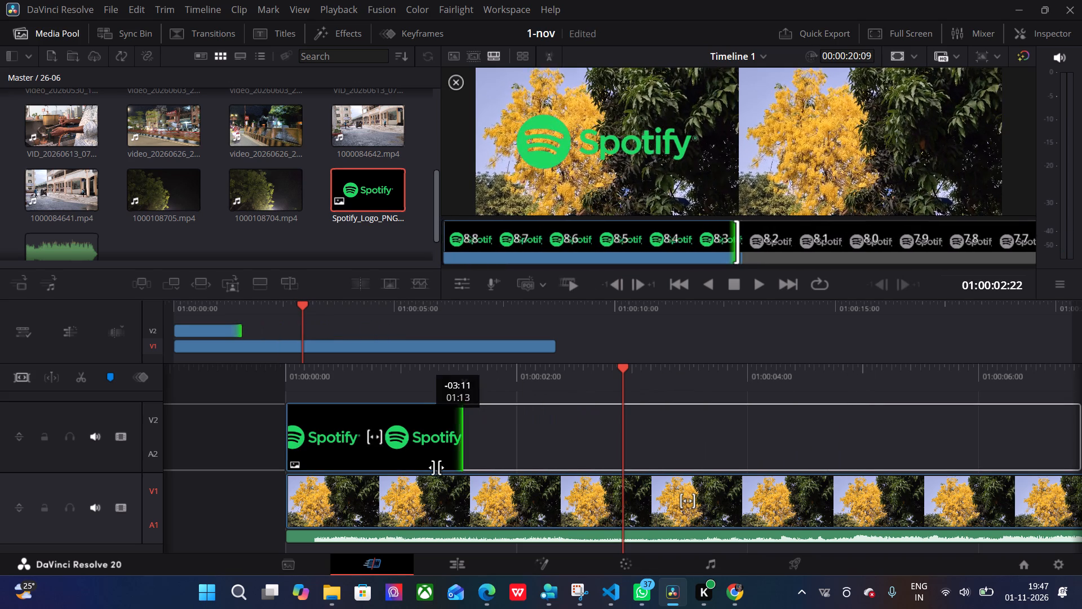
pyautogui.moveTo(436, 467); pyautogui.dragTo(386, 474)
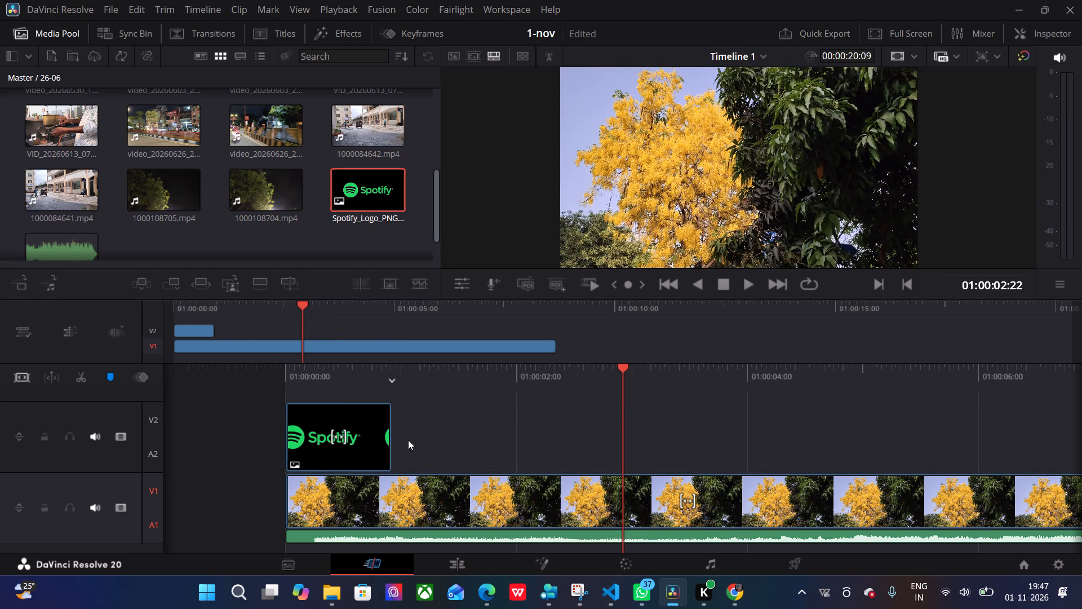
pyautogui.click(623, 365)
pyautogui.click(709, 431)
# On the Edit page, select the Spotify logo clip on V2 and move the playhead to 01:00:00:04.
pyautogui.click(453, 556)
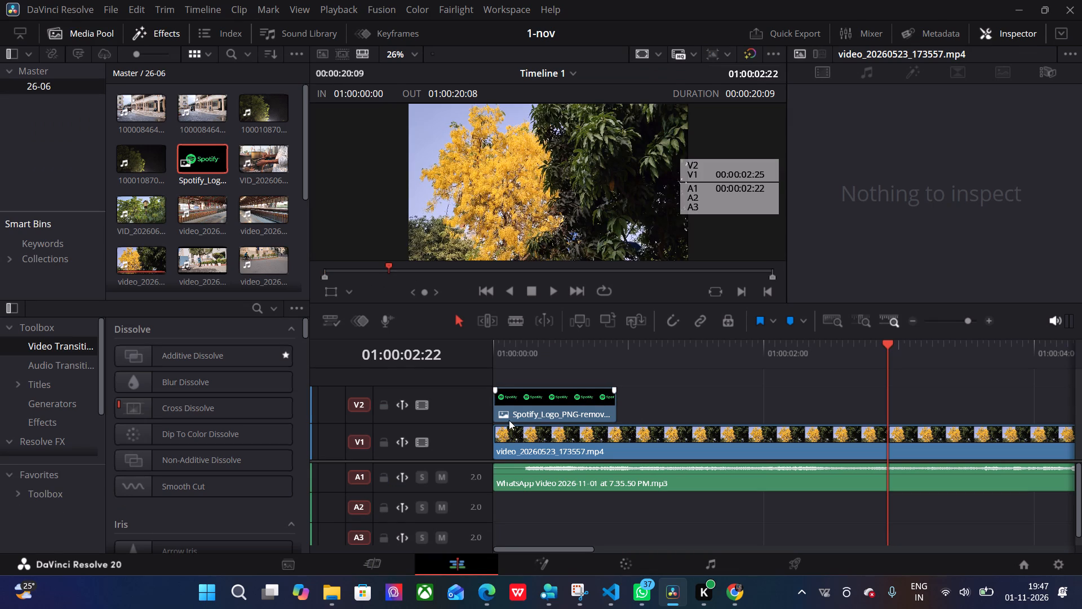
pyautogui.click(530, 409)
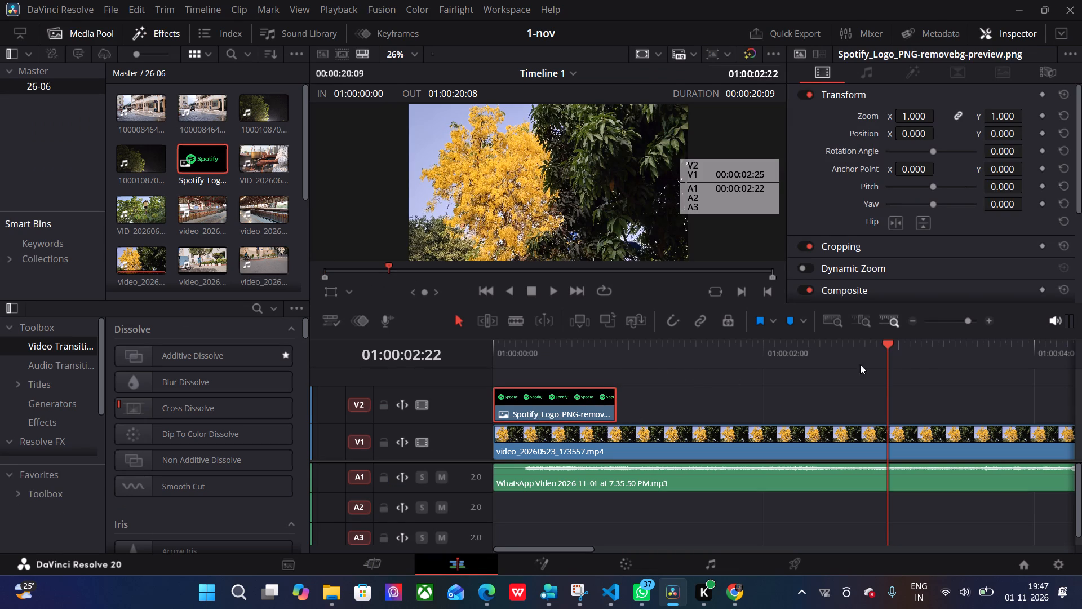
pyautogui.moveTo(889, 345); pyautogui.dragTo(546, 398)
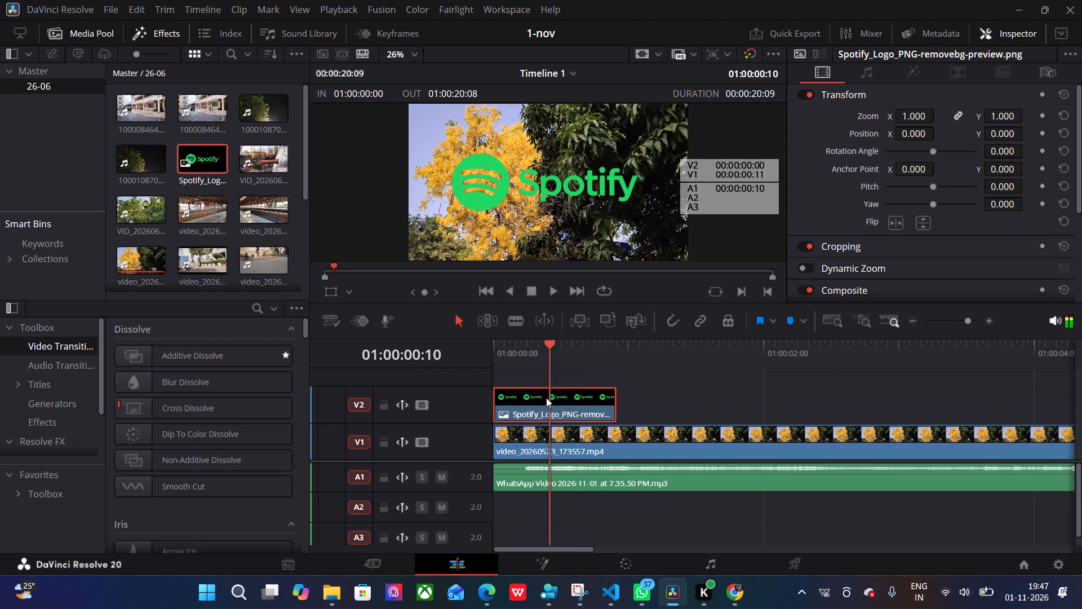
pyautogui.moveTo(546, 398); pyautogui.dragTo(515, 405)
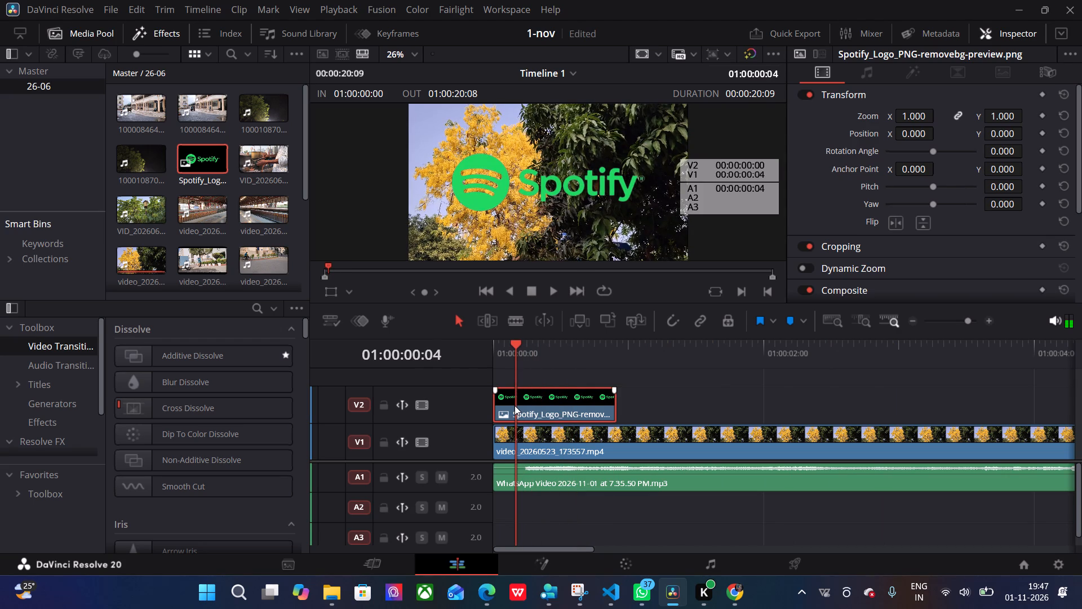
# Capture a screenshot of the viewer area showing the Spotify logo over the footage, copied to the clipboard.
pyautogui.press('Print')
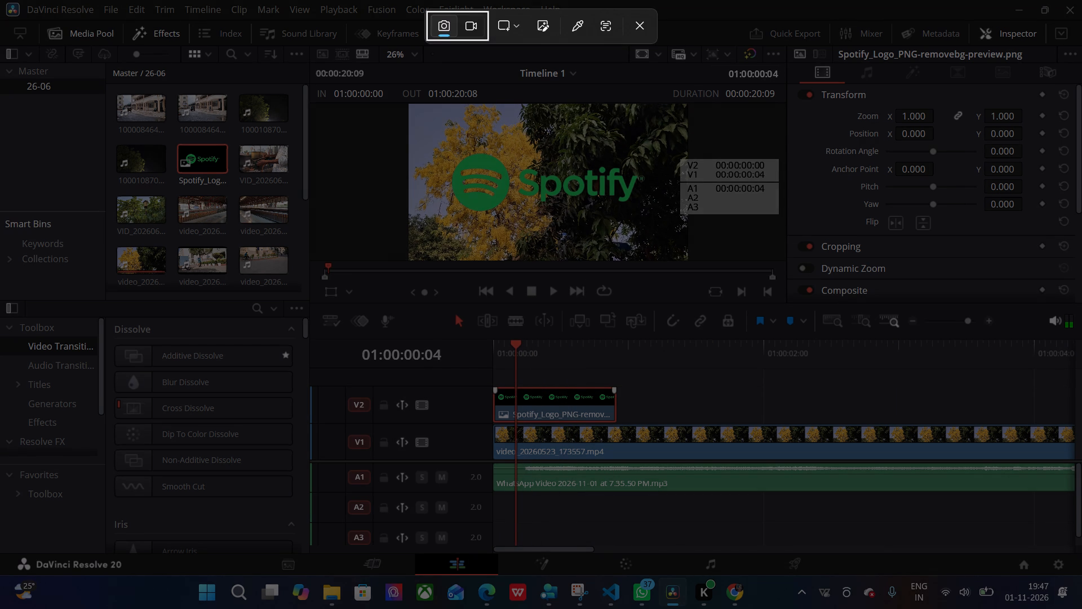
pyautogui.moveTo(425, 133); pyautogui.dragTo(652, 223)
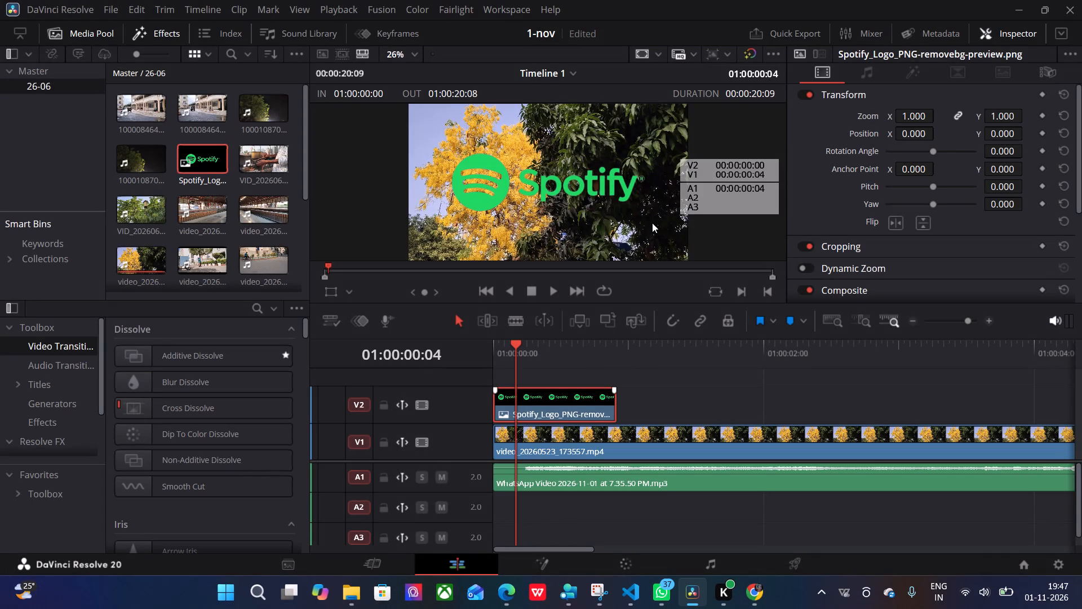
pyautogui.click(849, 374)
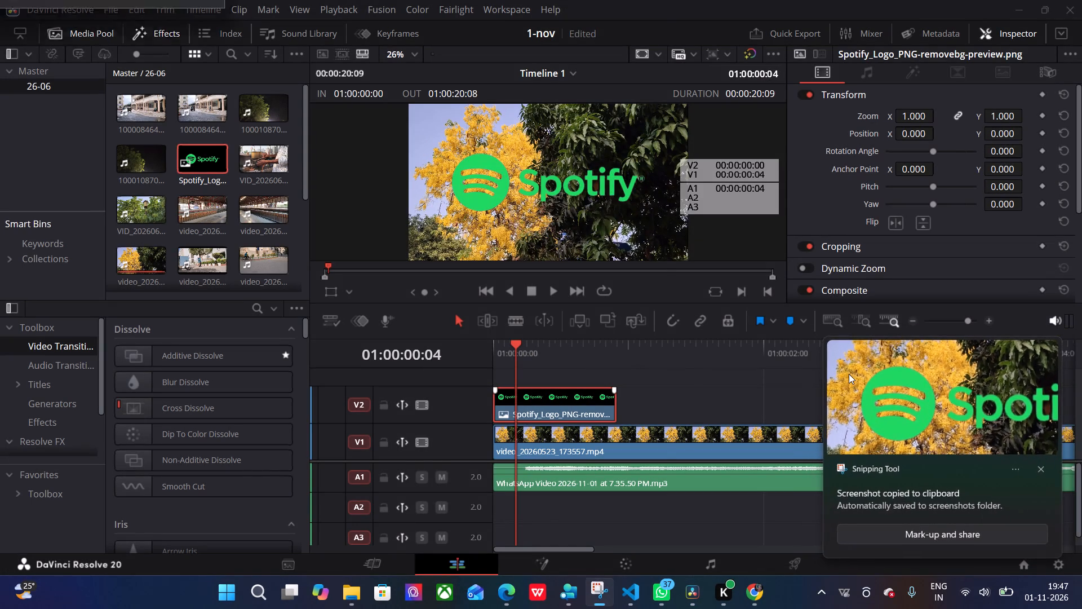
pyautogui.click(584, 39)
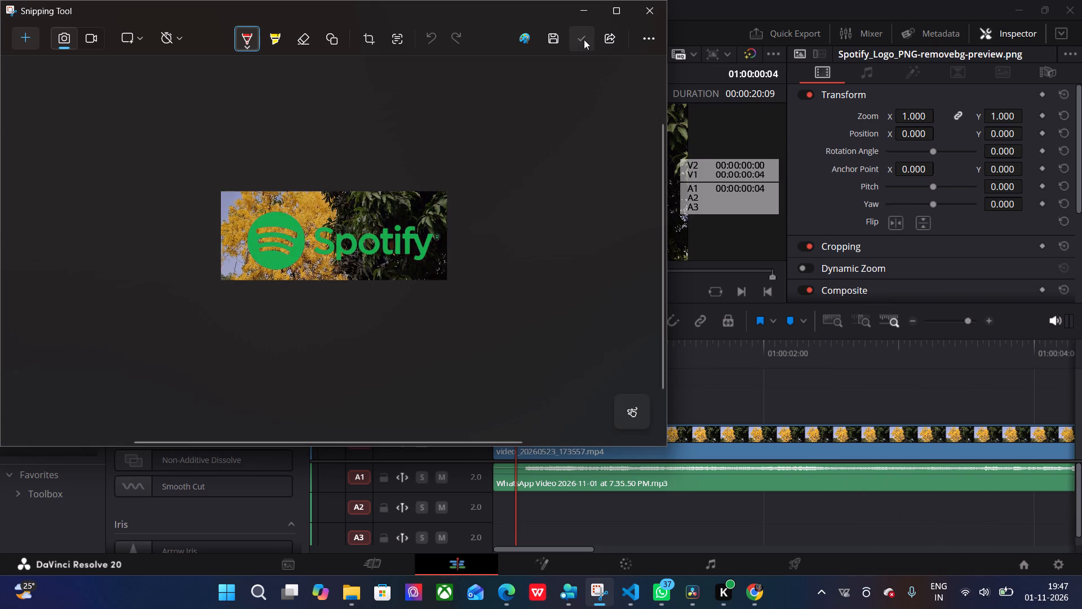
pyautogui.click(583, 4)
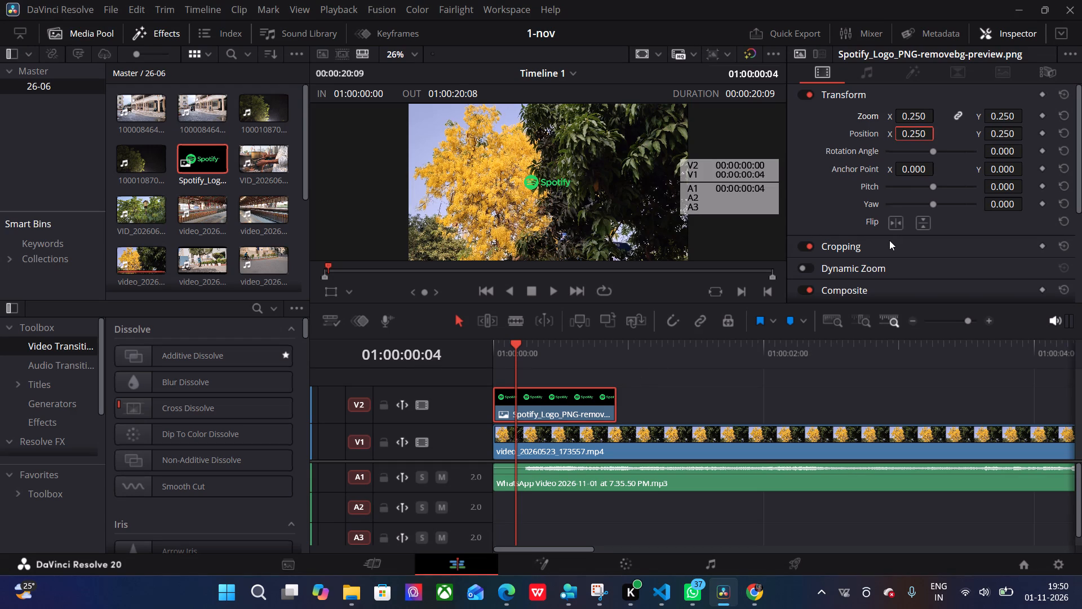
pyautogui.scroll(1, 910, 201)
pyautogui.click(755, 592)
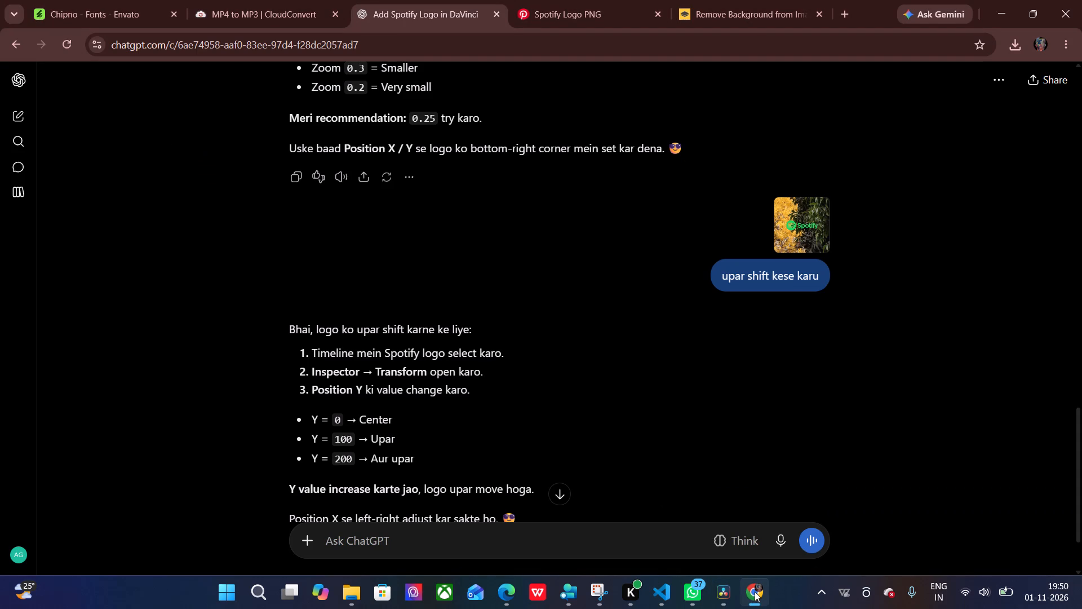
pyautogui.click(755, 592)
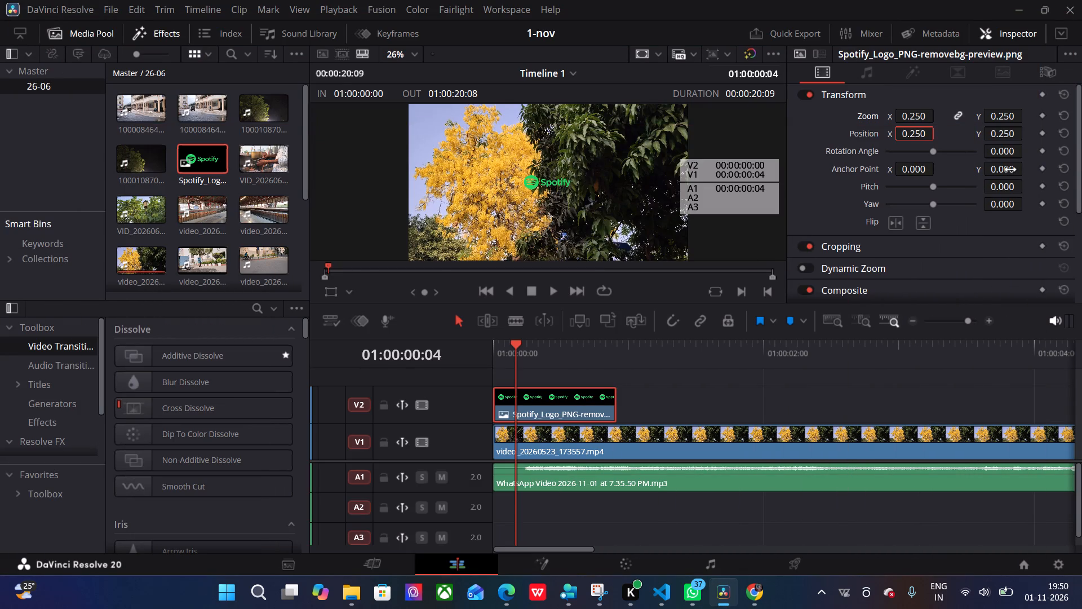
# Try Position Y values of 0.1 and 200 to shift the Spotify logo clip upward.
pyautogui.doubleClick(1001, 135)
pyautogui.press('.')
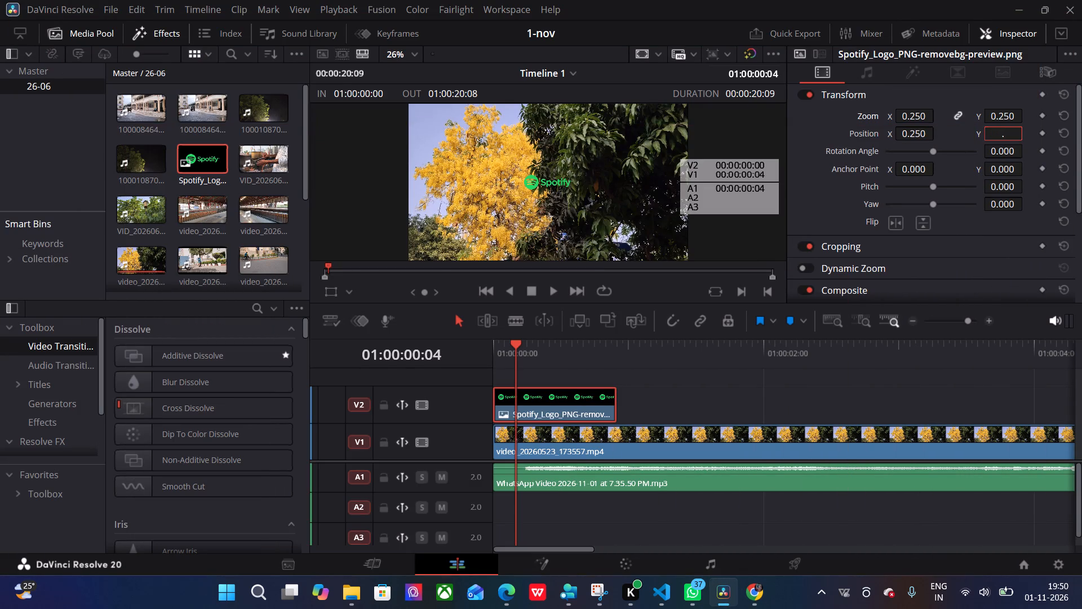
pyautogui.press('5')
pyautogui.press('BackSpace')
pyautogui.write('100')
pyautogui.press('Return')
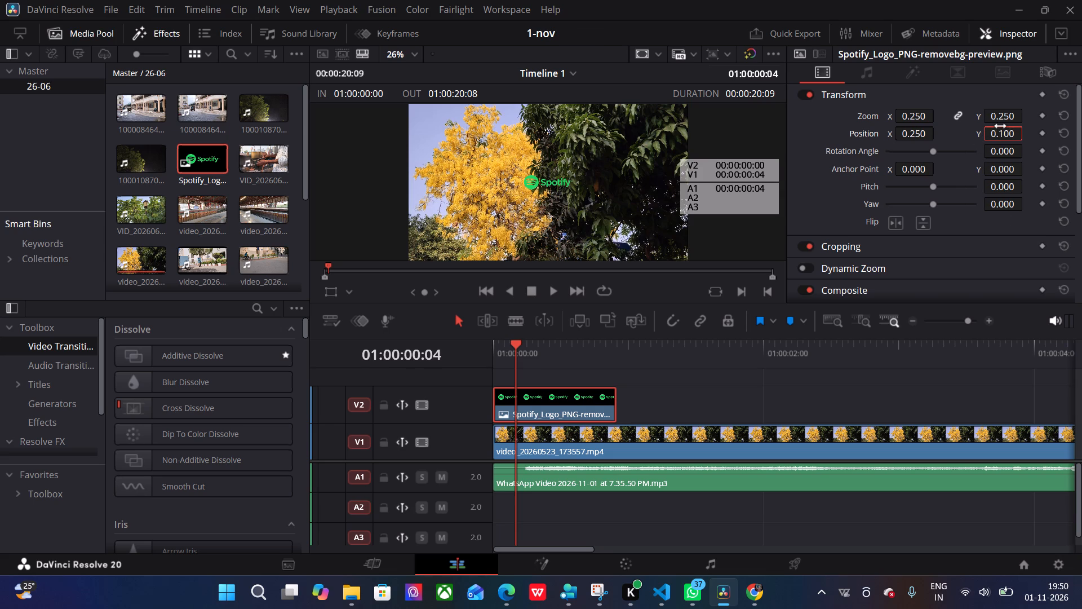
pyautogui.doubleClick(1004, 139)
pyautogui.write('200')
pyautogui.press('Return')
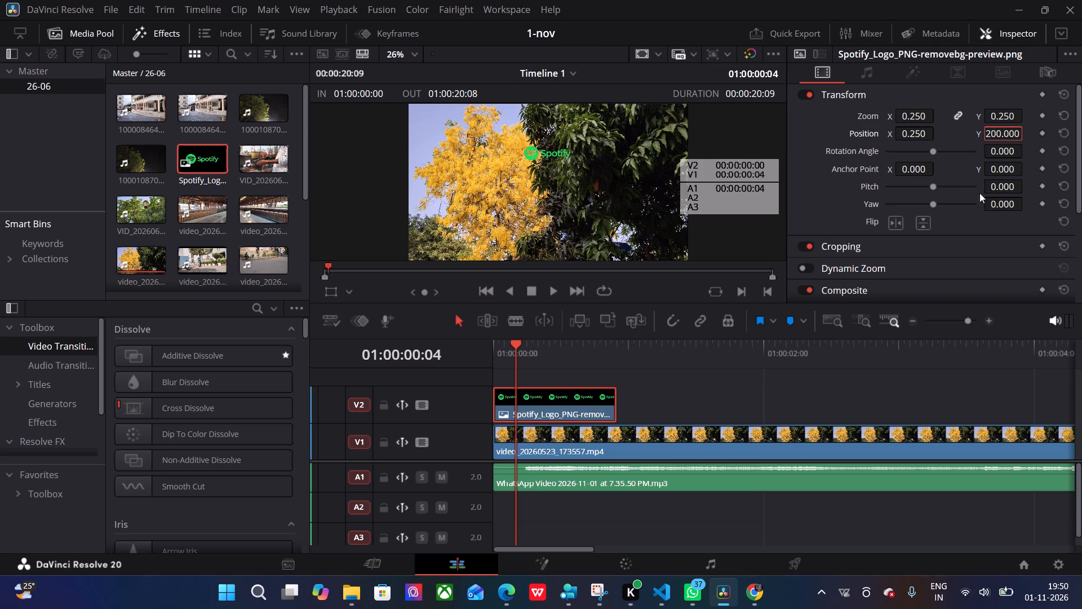
# Set the Spotify logo clip's position to X 1 and Y 250.
pyautogui.doubleClick(909, 133)
pyautogui.press('1')
pyautogui.press('Return')
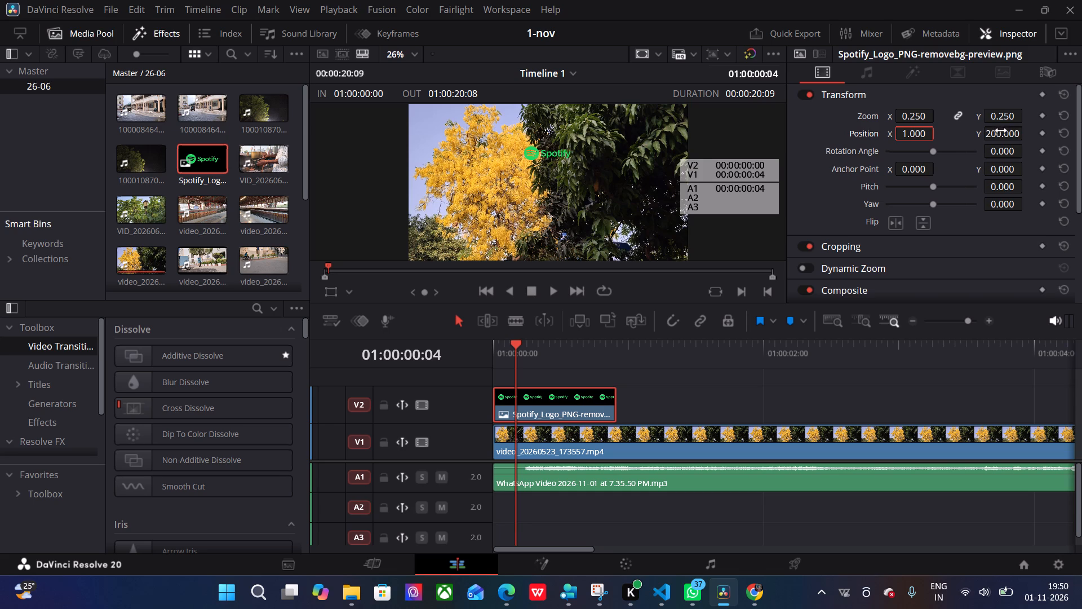
pyautogui.doubleClick(1001, 133)
pyautogui.write('250')
pyautogui.press('Return')
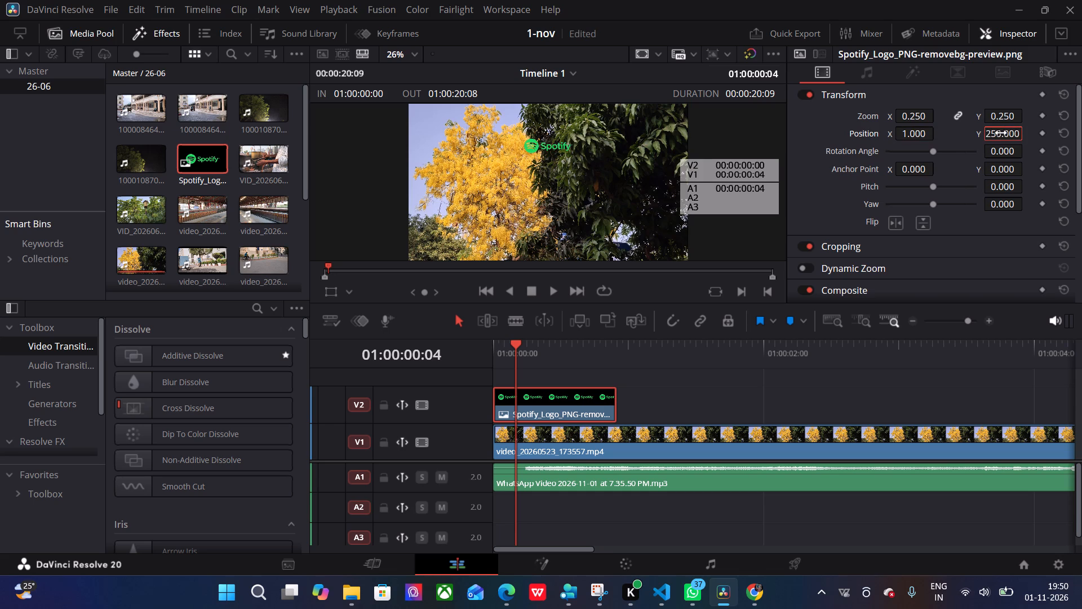
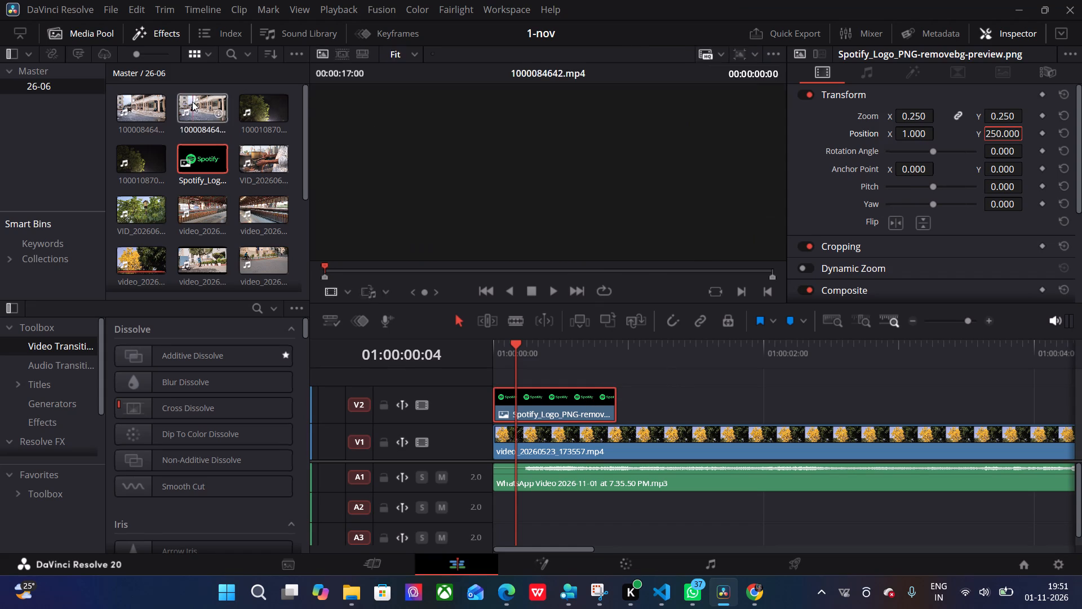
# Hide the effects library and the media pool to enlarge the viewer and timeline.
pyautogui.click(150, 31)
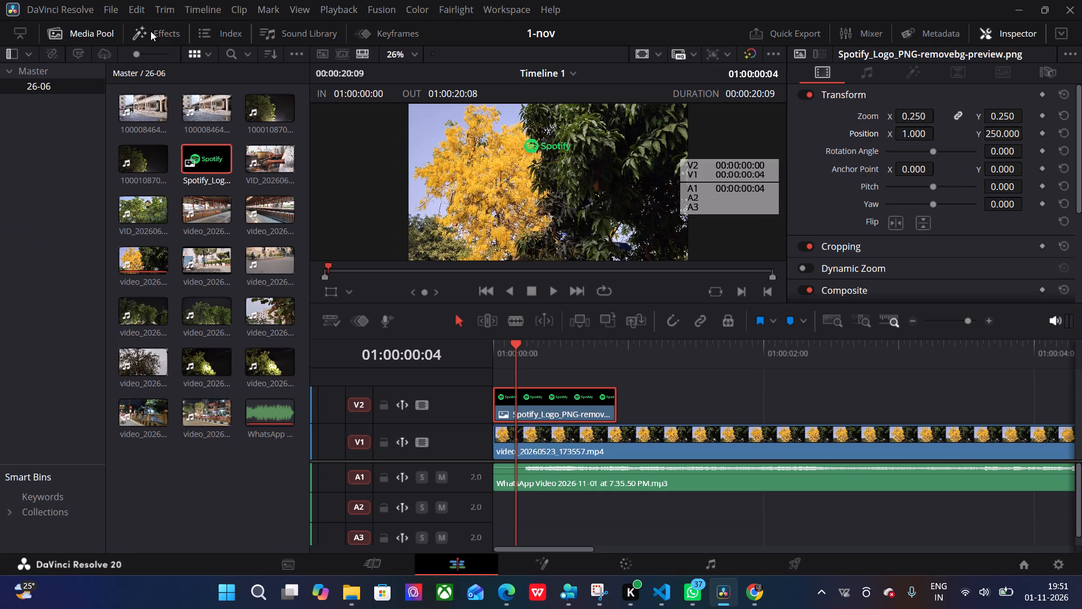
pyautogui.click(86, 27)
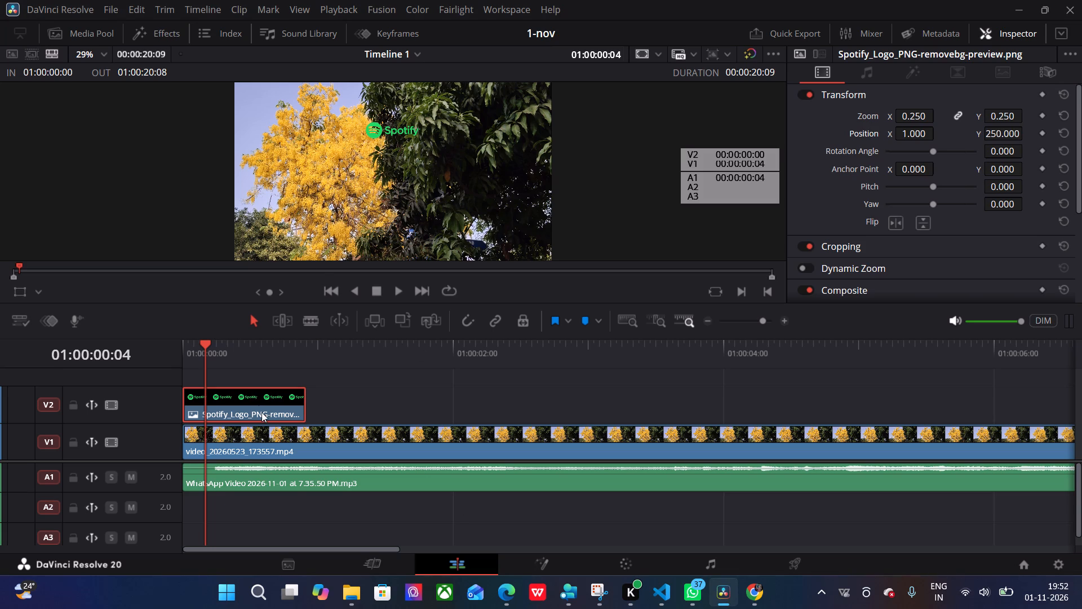
# Play the opening of the timeline to check the repositioned Spotify logo over the footage.
pyautogui.click(149, 177)
pyautogui.click(245, 394)
pyautogui.press('space')
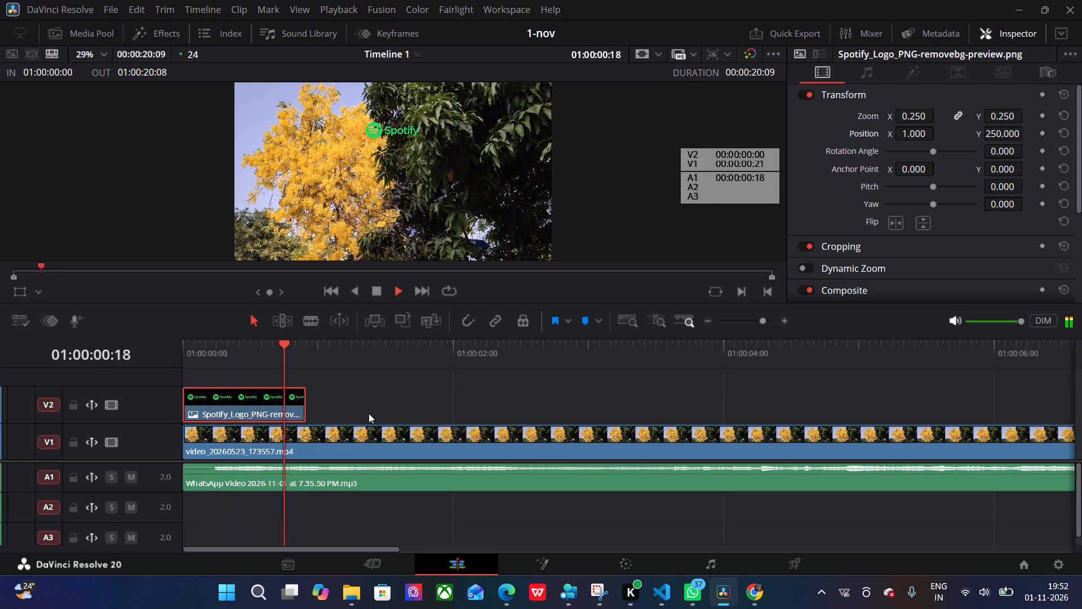
pyautogui.press('space')
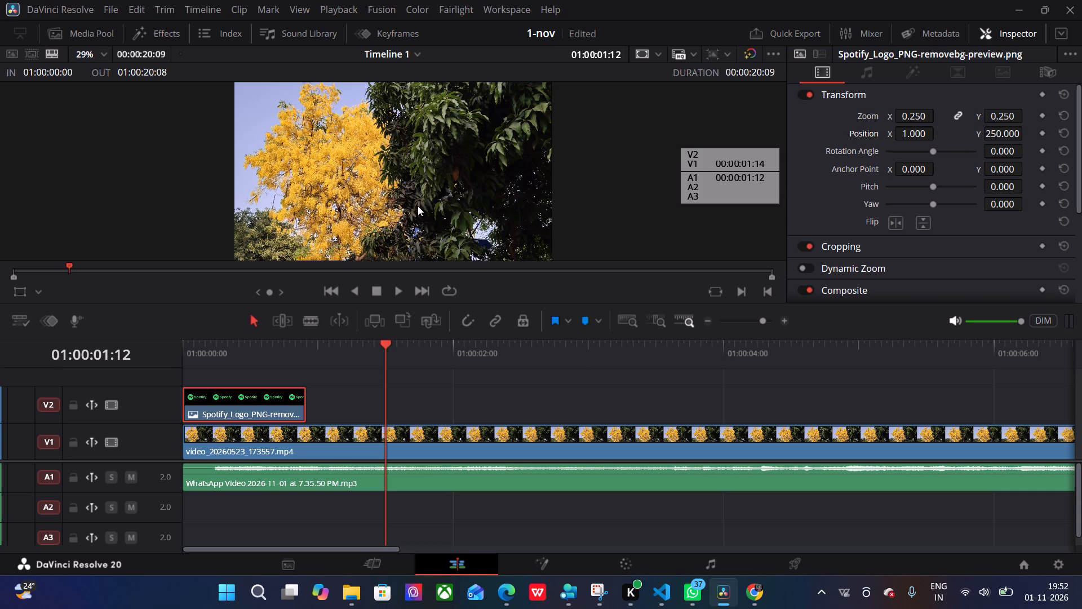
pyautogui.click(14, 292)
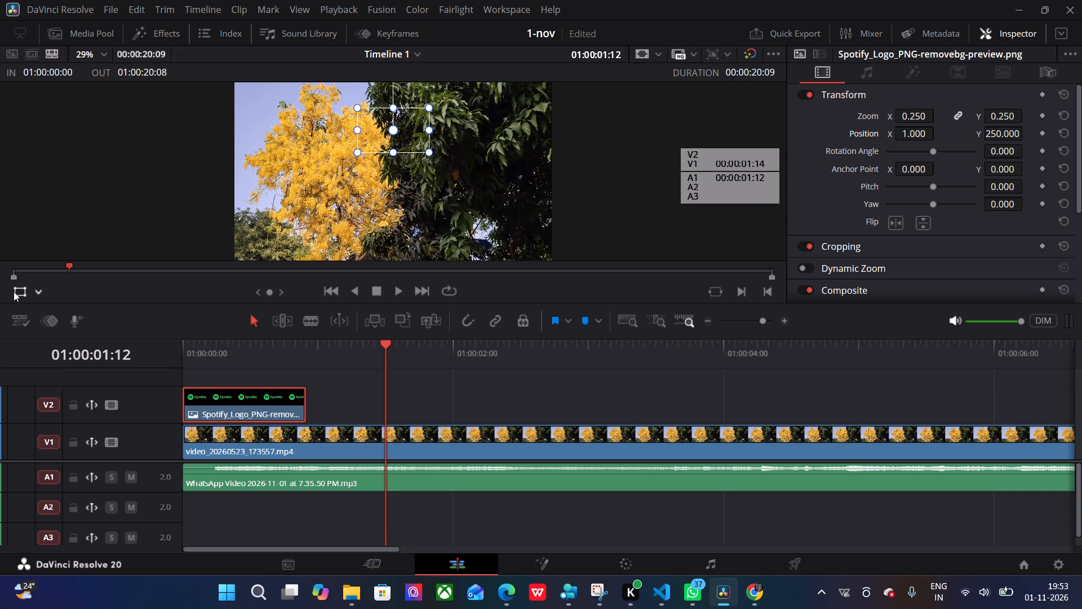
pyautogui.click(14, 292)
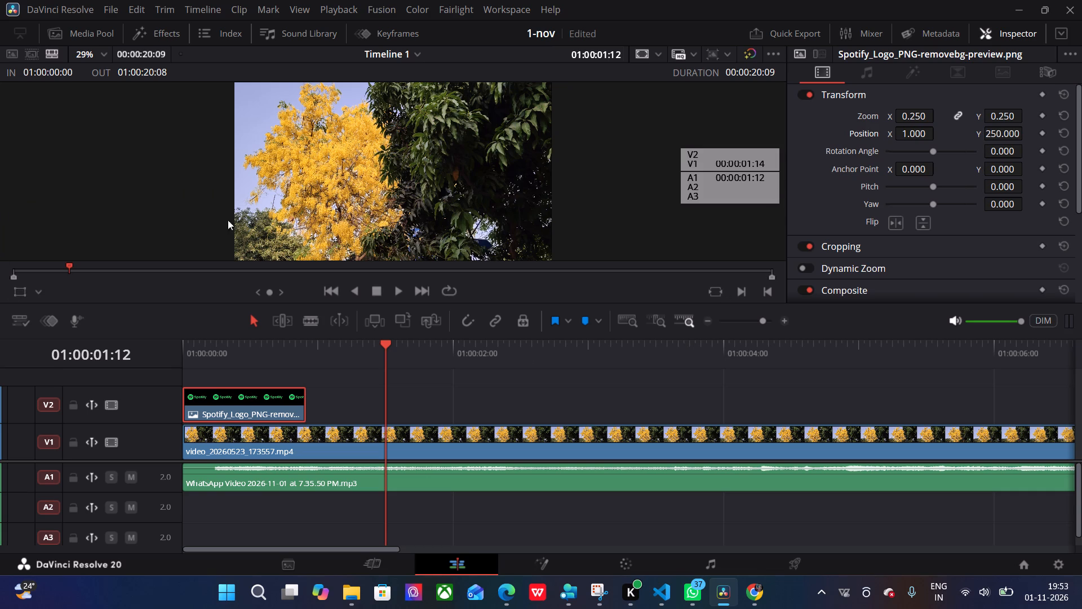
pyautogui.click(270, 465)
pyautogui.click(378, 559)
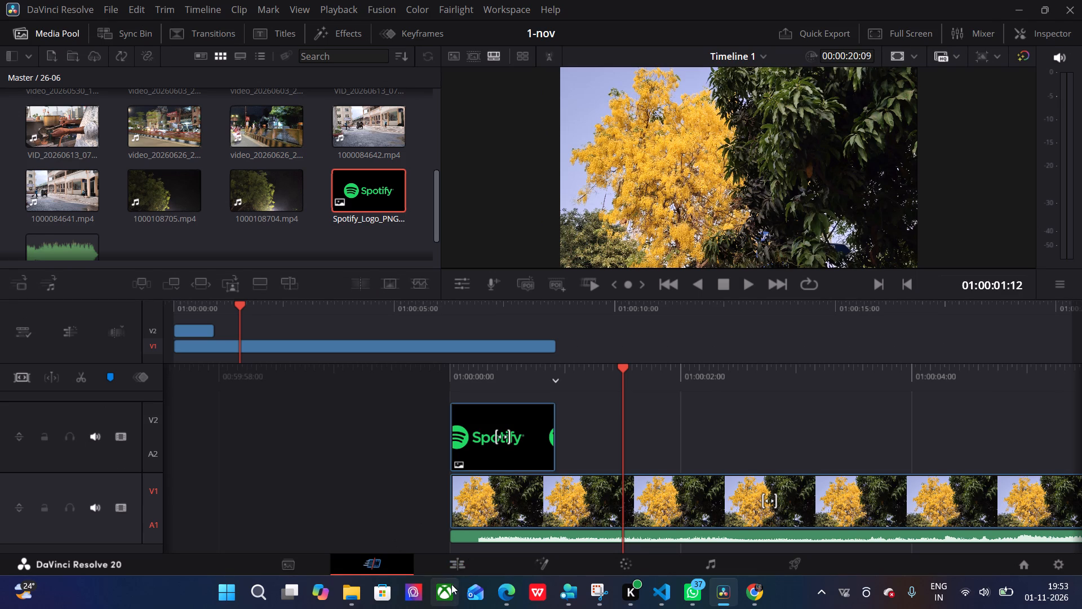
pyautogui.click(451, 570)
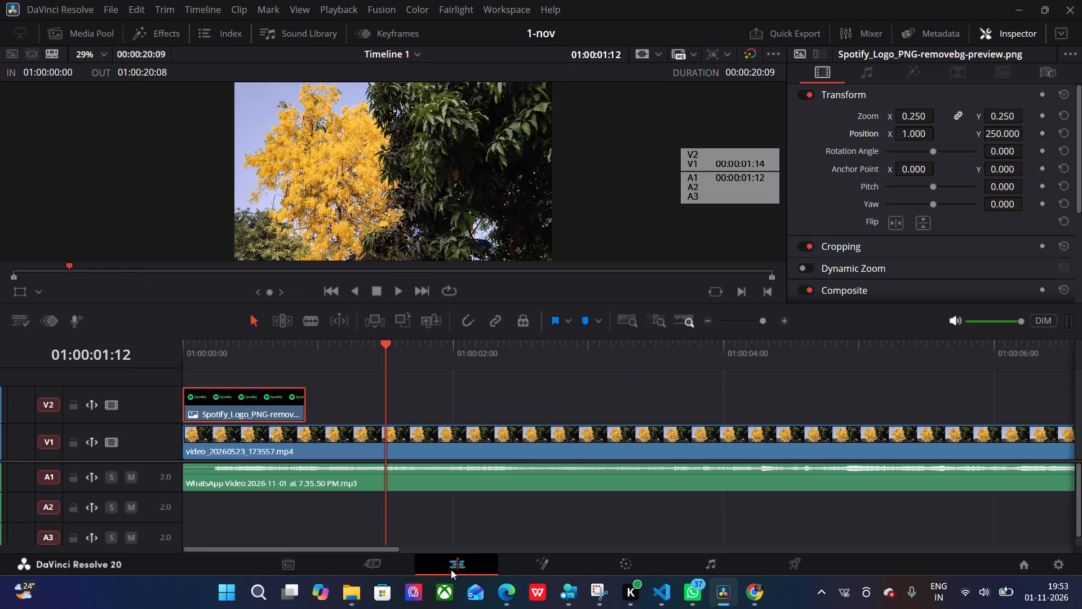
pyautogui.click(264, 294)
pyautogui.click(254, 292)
# Show the media pool and the effects library again beside the viewer and timeline.
pyautogui.click(72, 33)
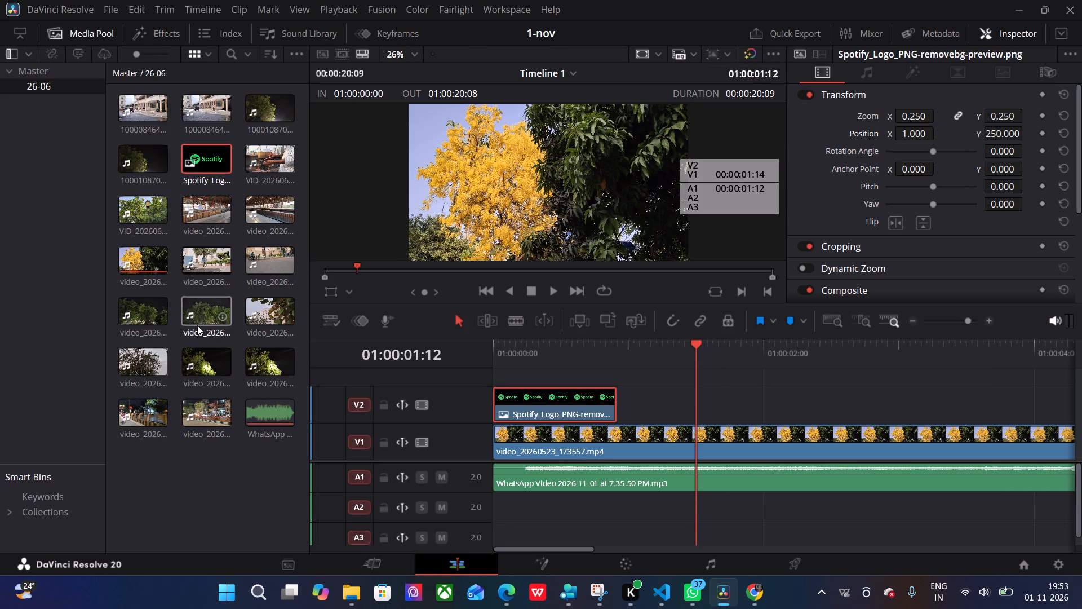
pyautogui.click(154, 25)
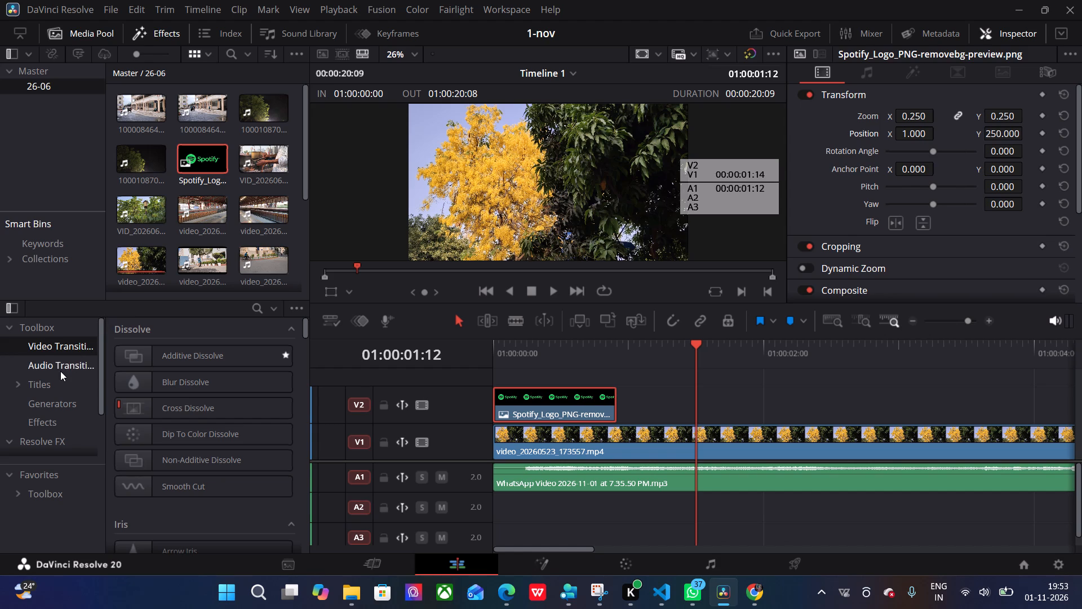
# Browse the effects library's Effects and Titles categories for a way to add the song title.
pyautogui.scroll(1, 58, 381)
pyautogui.scroll(-1, 58, 381)
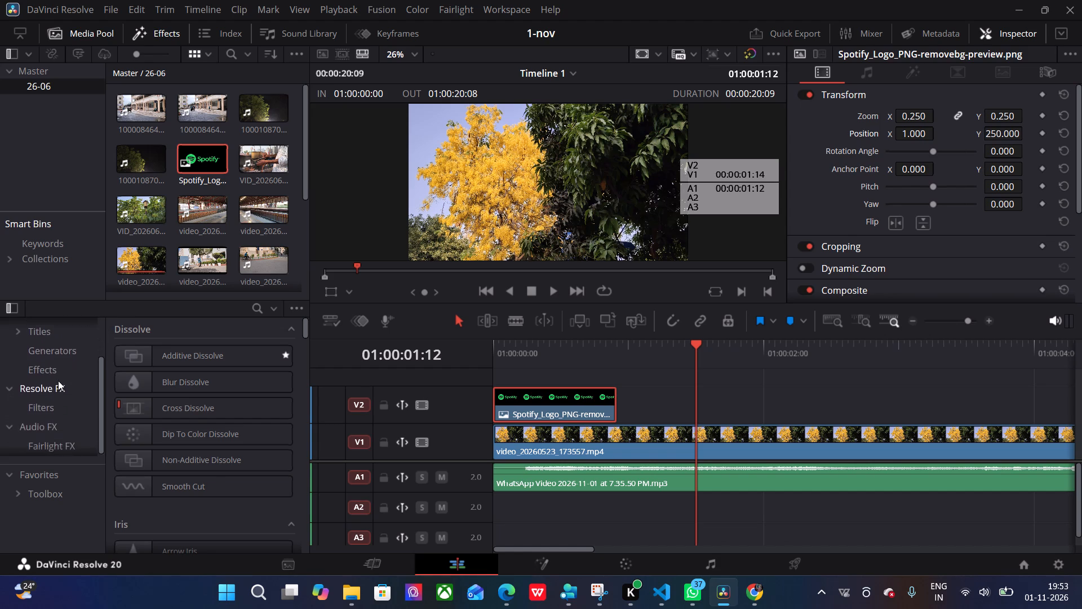
pyautogui.scroll(-1, 58, 381)
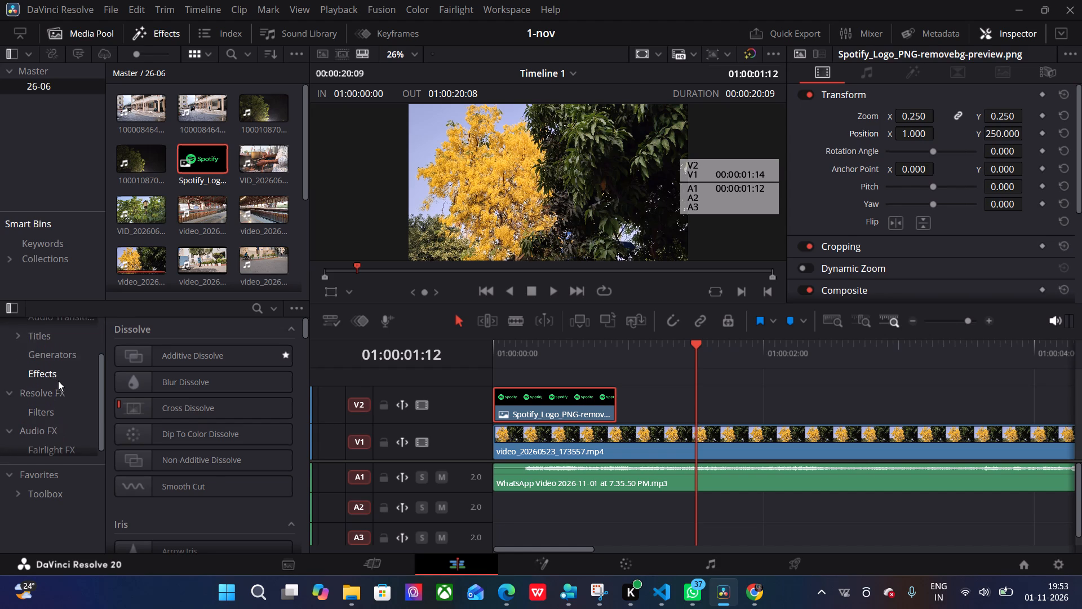
pyautogui.click(46, 376)
pyautogui.hscroll(1, 164, 461)
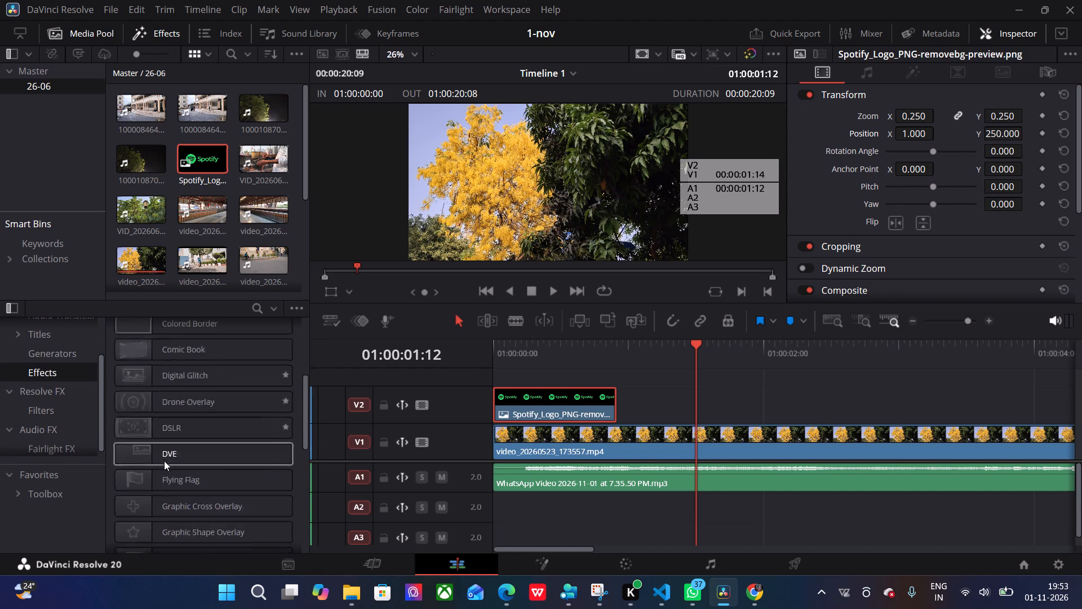
pyautogui.hscroll(1, 164, 461)
pyautogui.scroll(2, 43, 414)
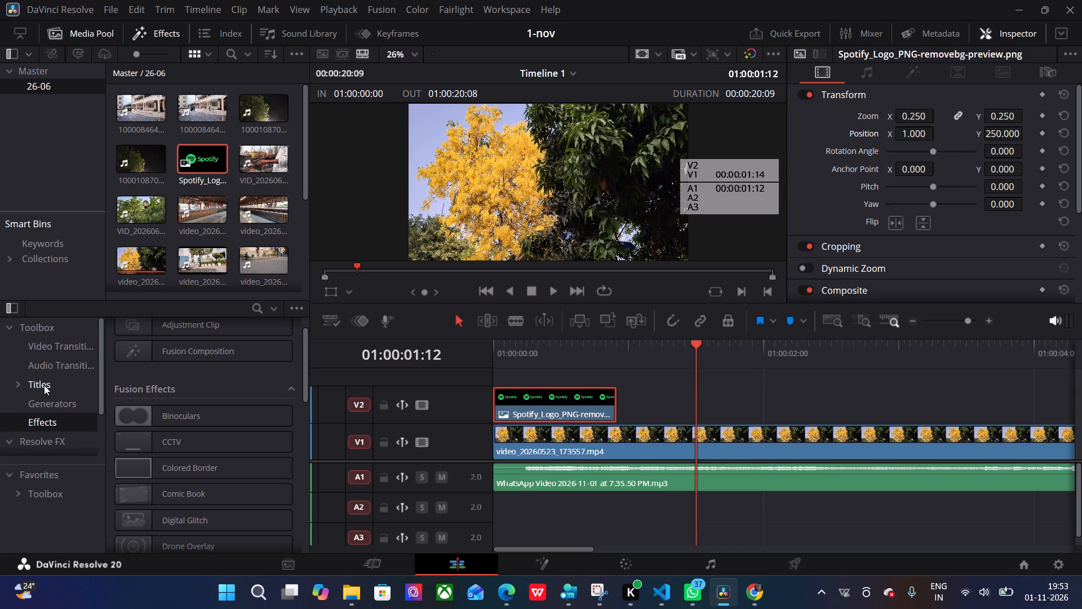
pyautogui.scroll(7, 188, 405)
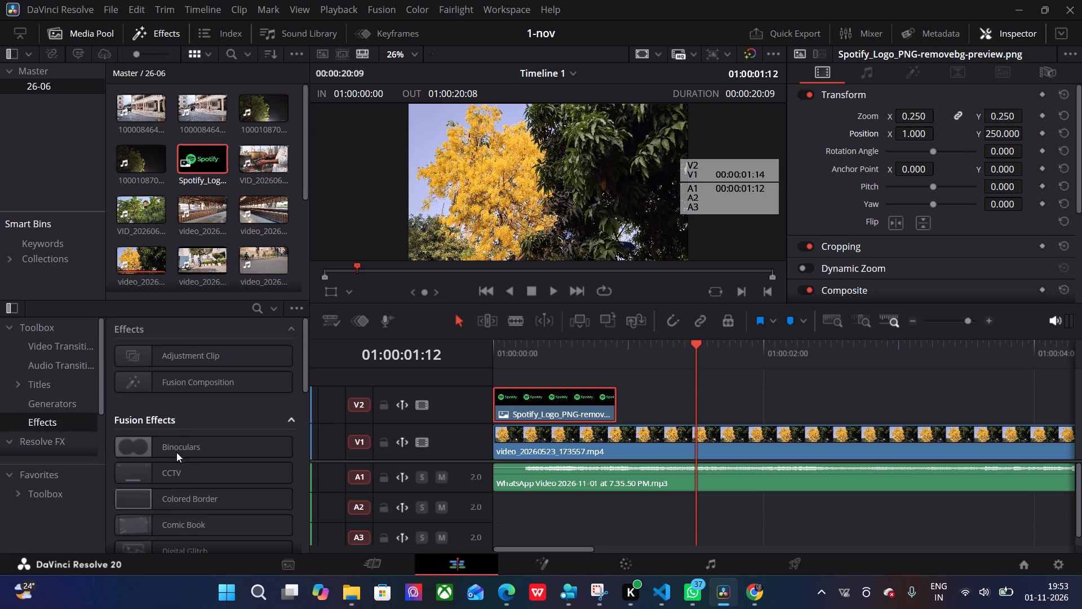
pyautogui.click(46, 400)
pyautogui.click(46, 388)
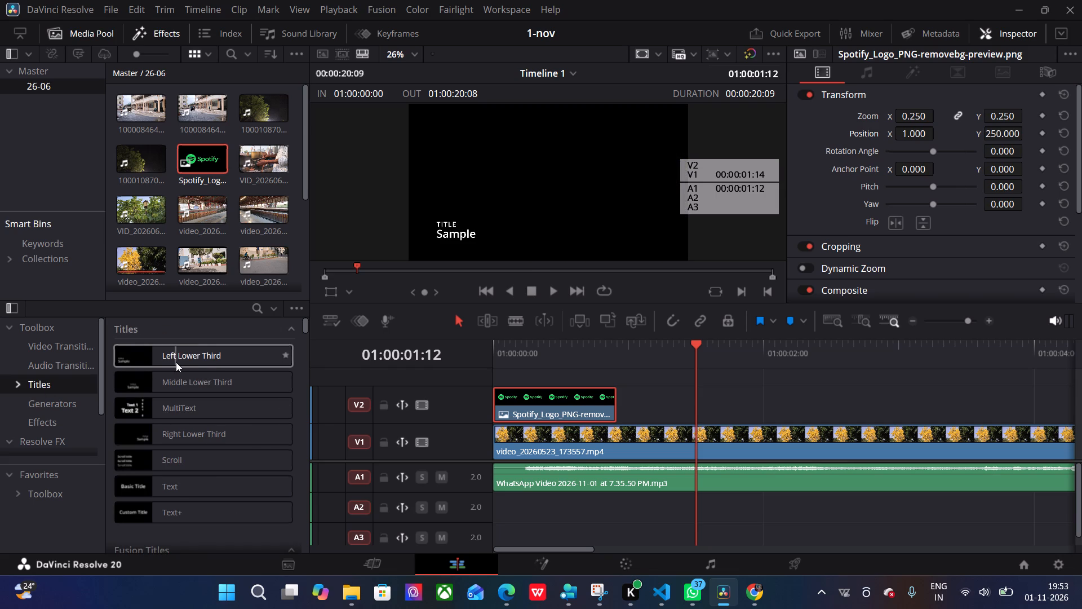
pyautogui.click(38, 424)
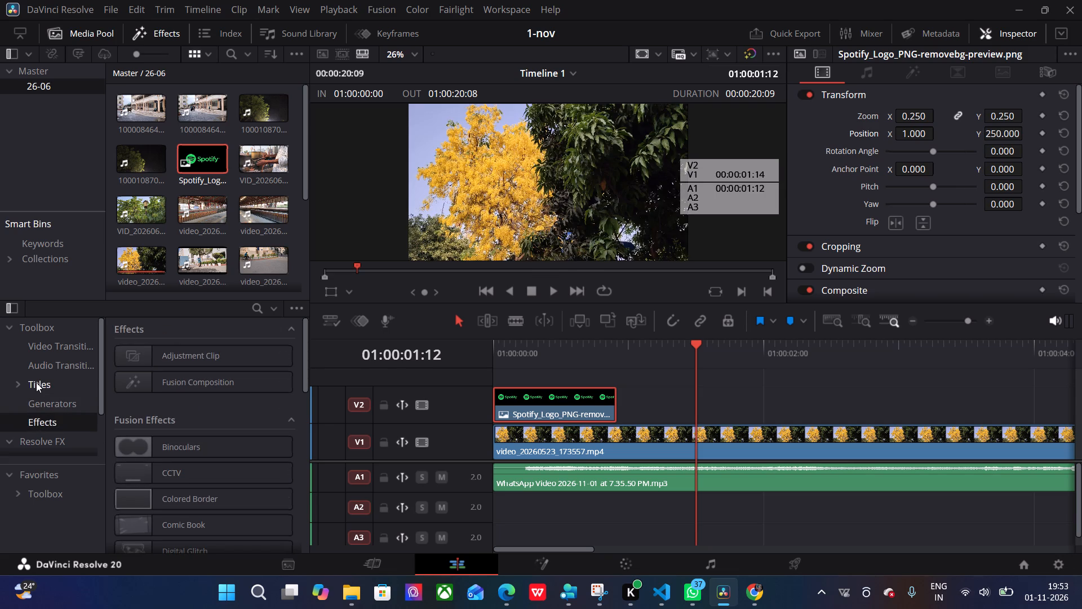
pyautogui.scroll(3, 36, 382)
pyautogui.scroll(-5, 185, 454)
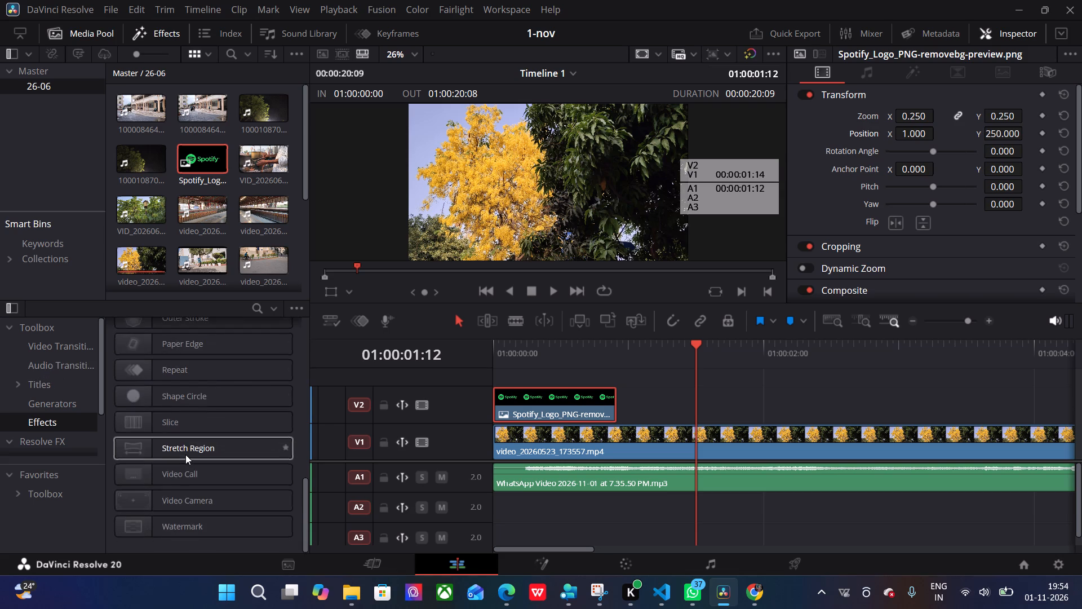
pyautogui.scroll(4, 185, 454)
# Look through the video and audio transitions, Effects, Fairlight FX and Resolve FX filters in the effects library.
pyautogui.click(41, 354)
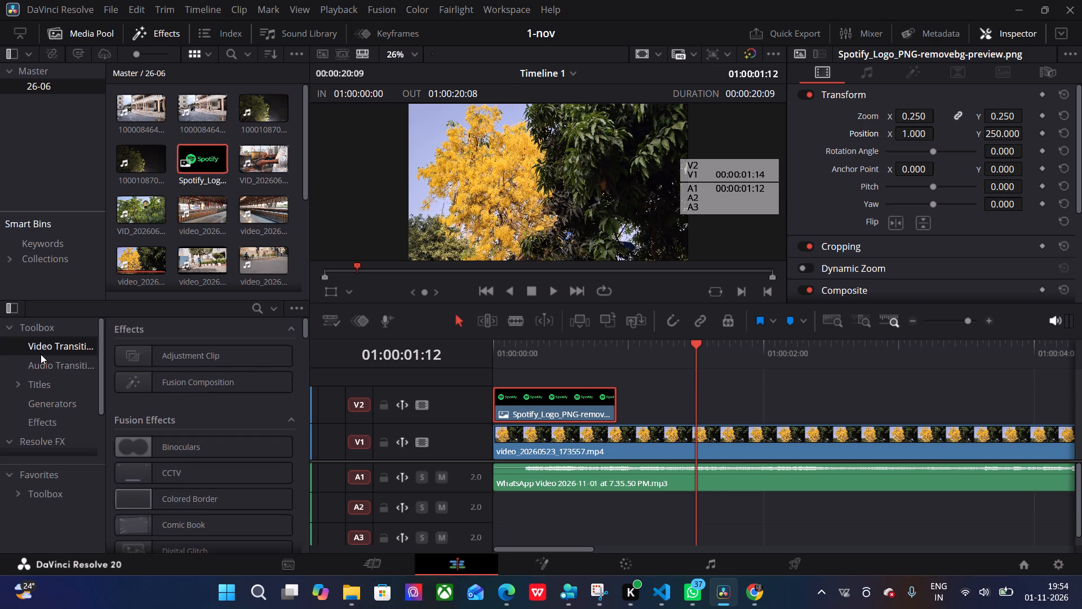
pyautogui.scroll(-2, 229, 456)
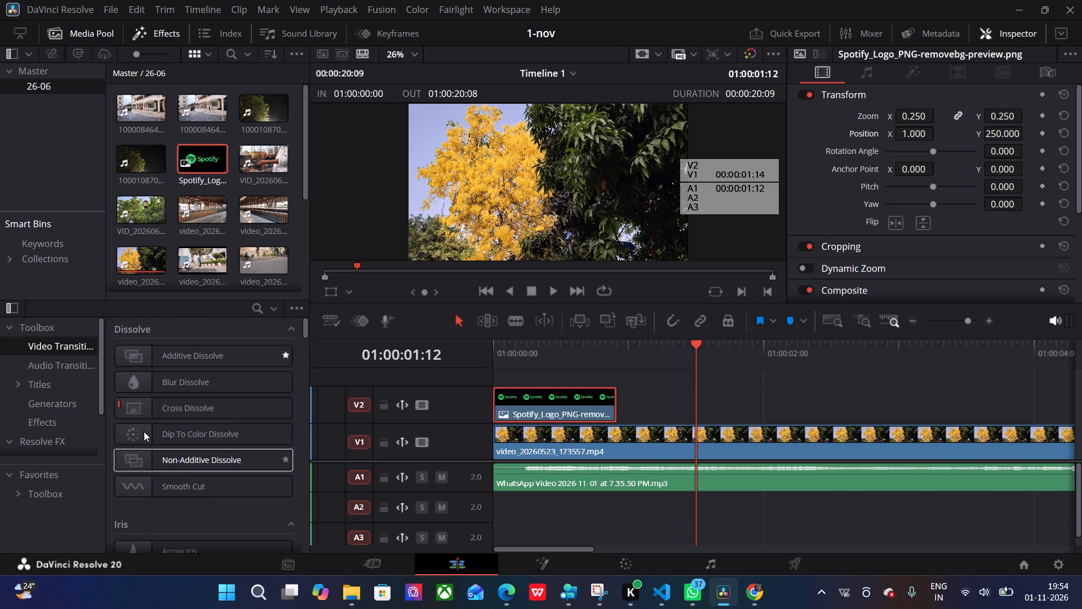
pyautogui.scroll(-3, 81, 421)
pyautogui.scroll(2, 53, 408)
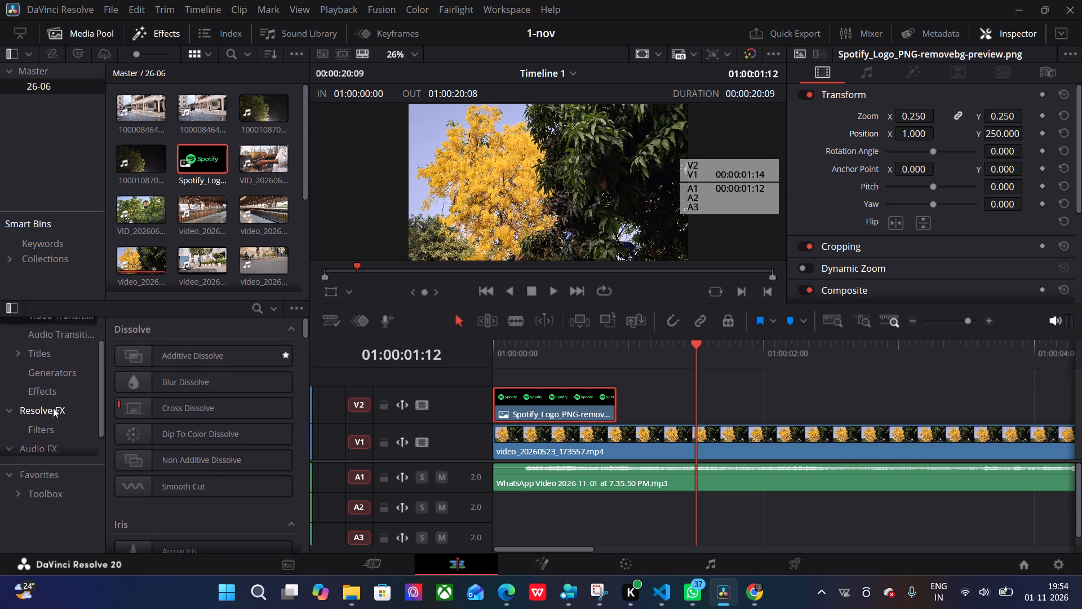
pyautogui.scroll(1, 53, 408)
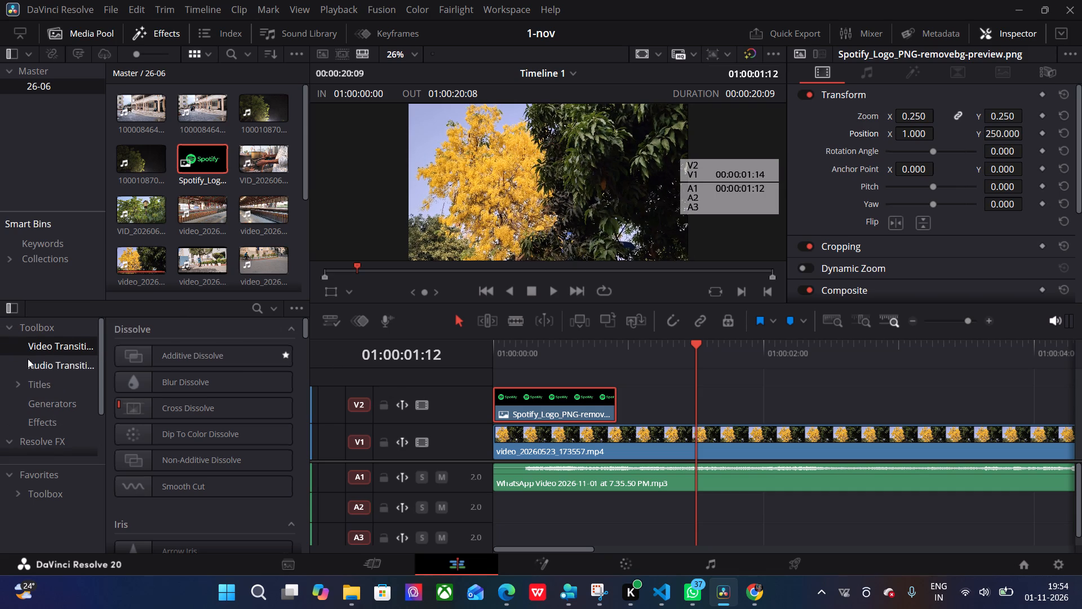
pyautogui.click(41, 367)
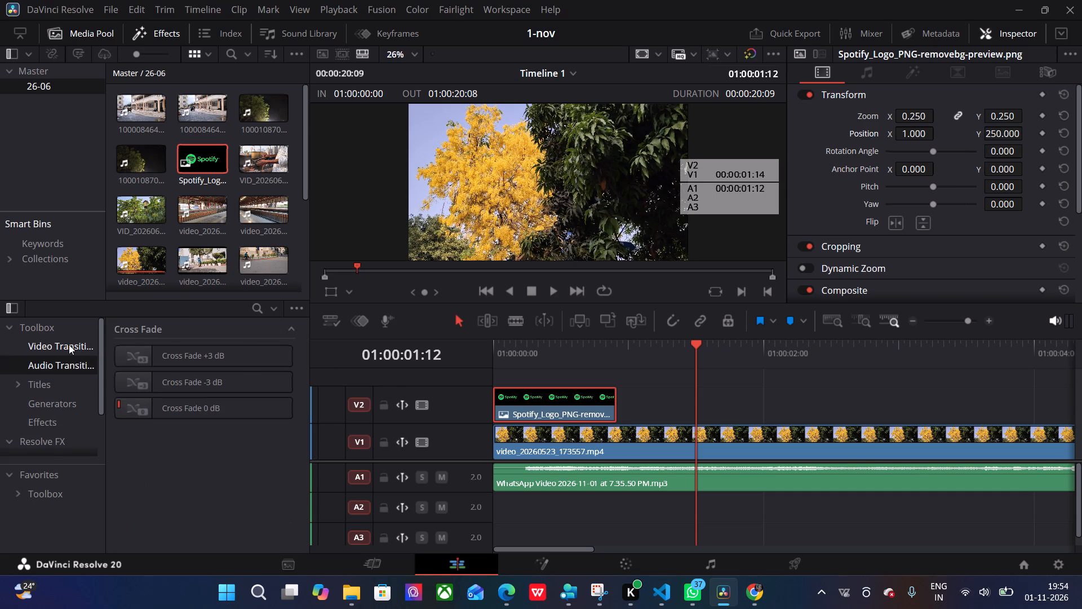
pyautogui.click(69, 345)
pyautogui.scroll(-1, 124, 472)
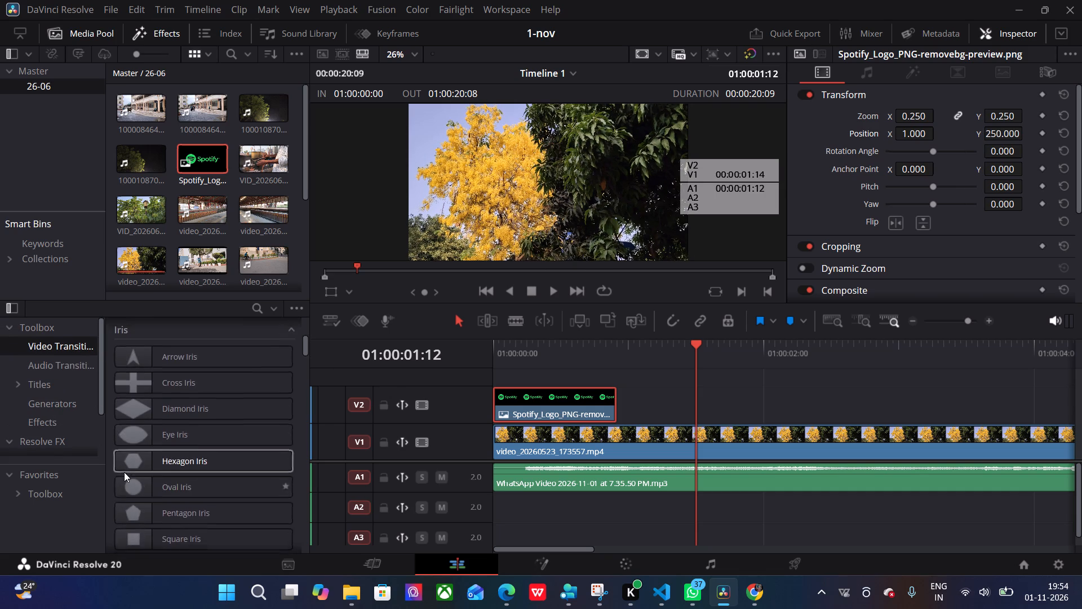
pyautogui.scroll(-1, 124, 472)
pyautogui.click(38, 417)
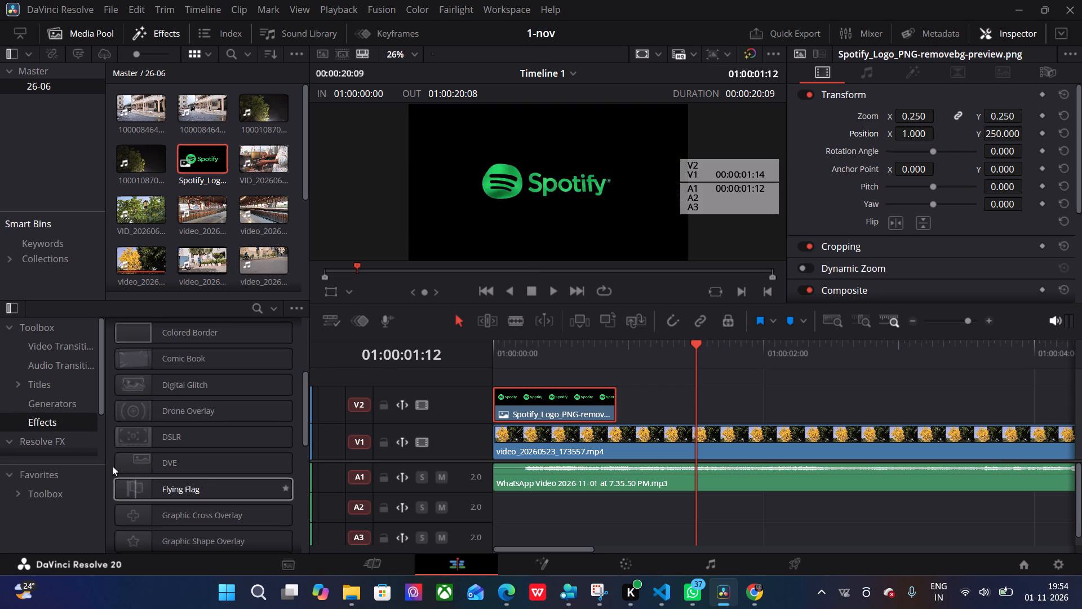
pyautogui.scroll(-3, 66, 430)
pyautogui.click(54, 439)
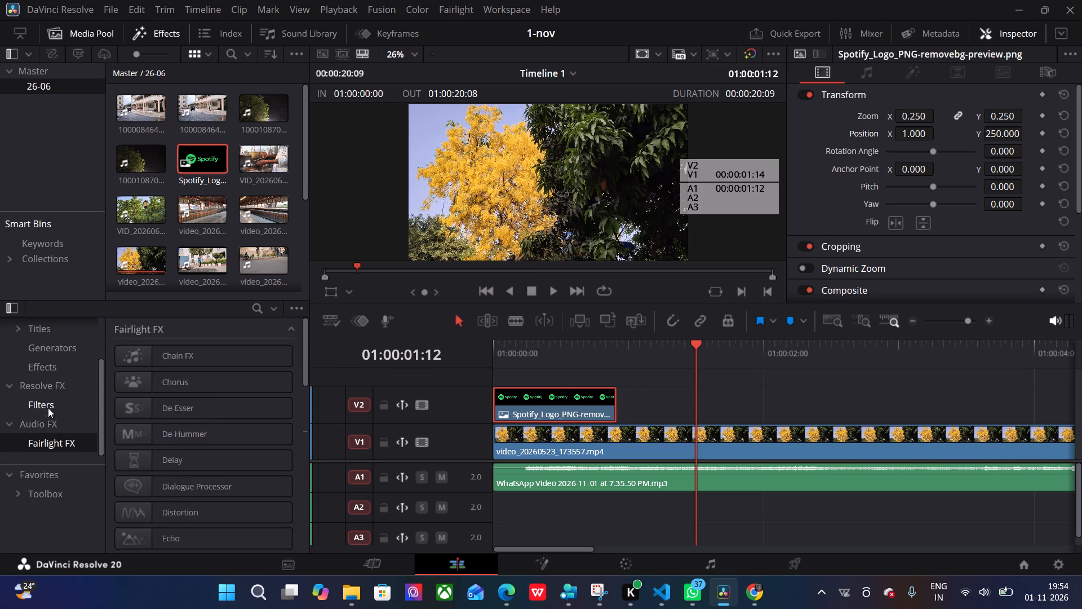
pyautogui.click(46, 402)
pyautogui.scroll(2, 156, 383)
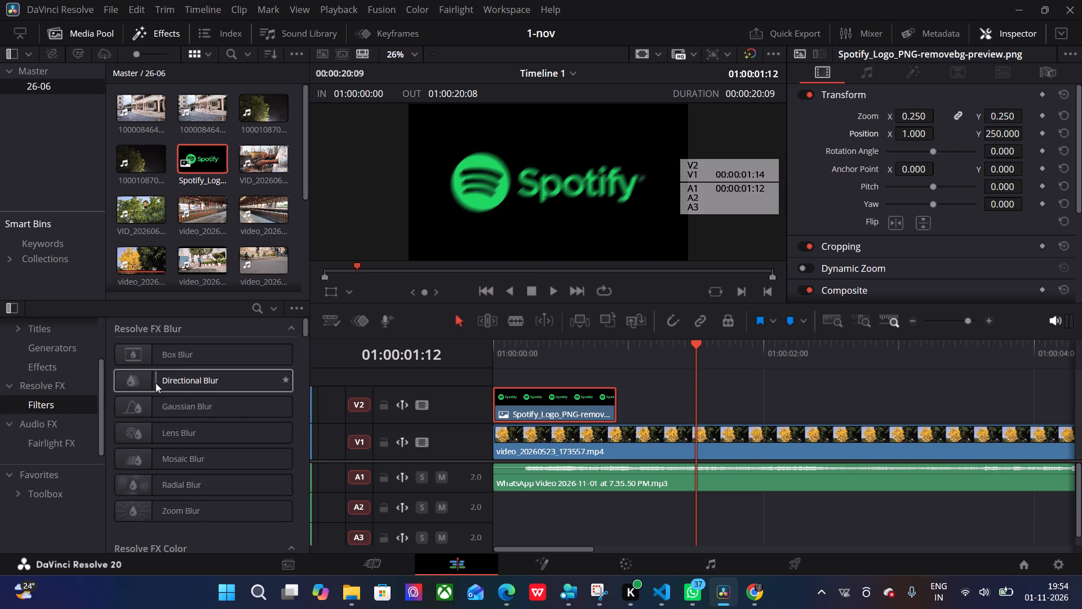
pyautogui.click(55, 331)
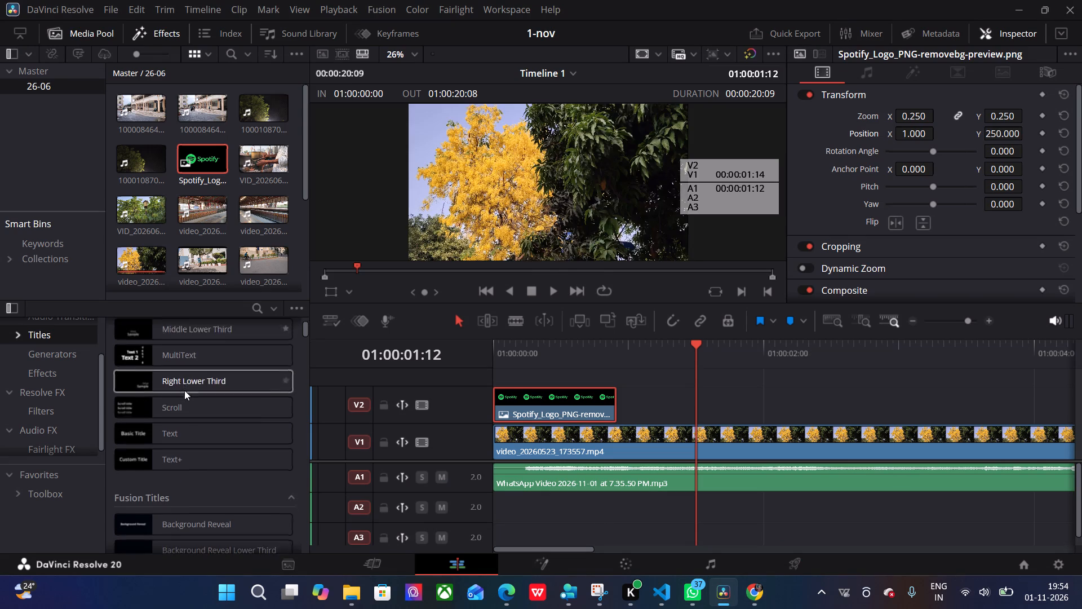
pyautogui.scroll(-1, 184, 390)
pyautogui.click(184, 413)
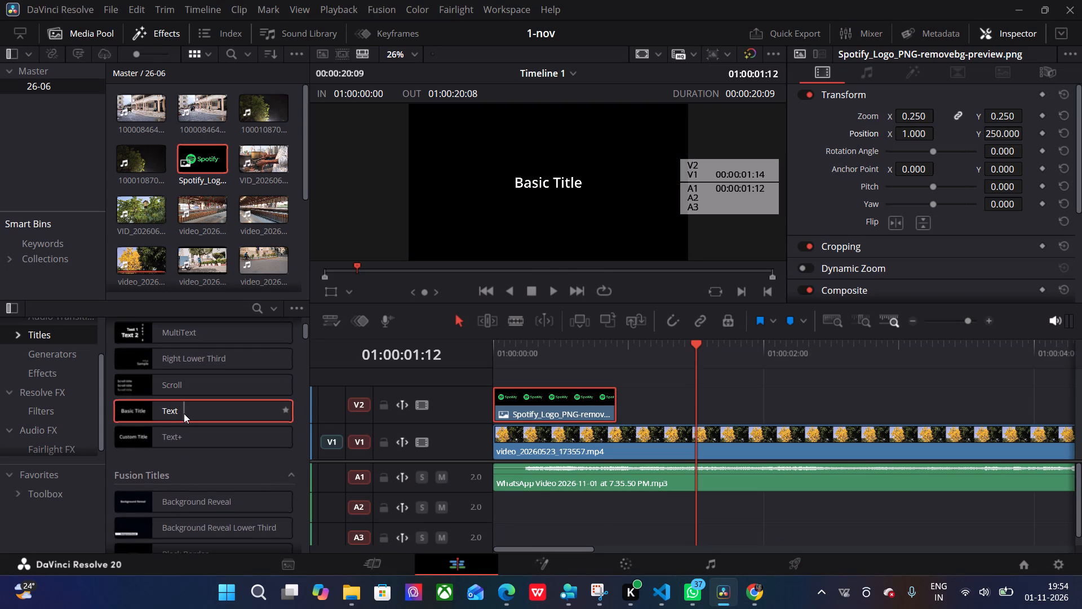
pyautogui.click(156, 409)
pyautogui.doubleClick(156, 409)
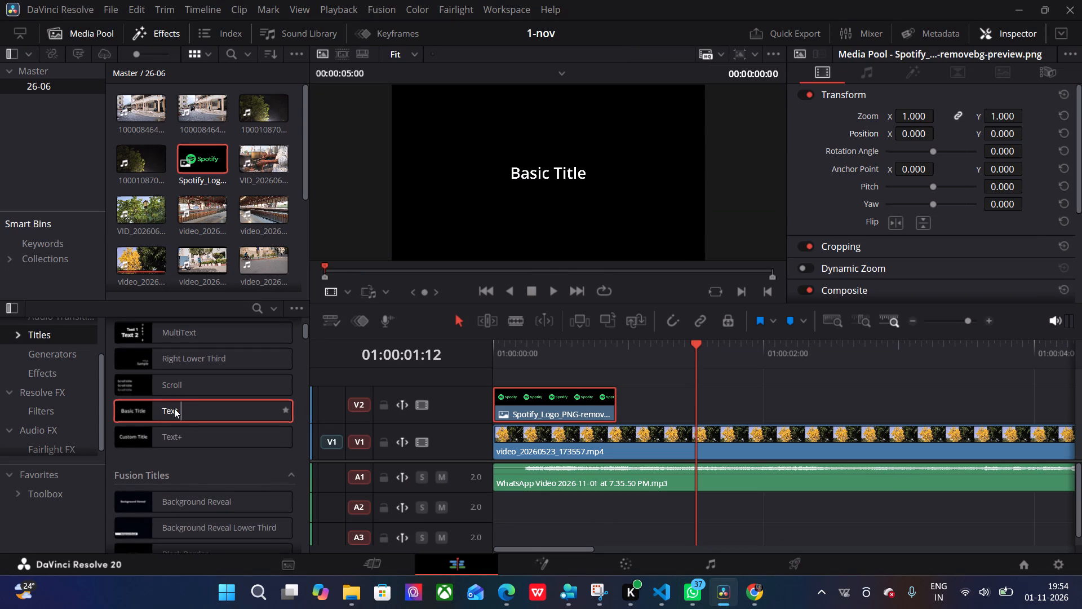
pyautogui.moveTo(159, 408); pyautogui.dragTo(623, 421)
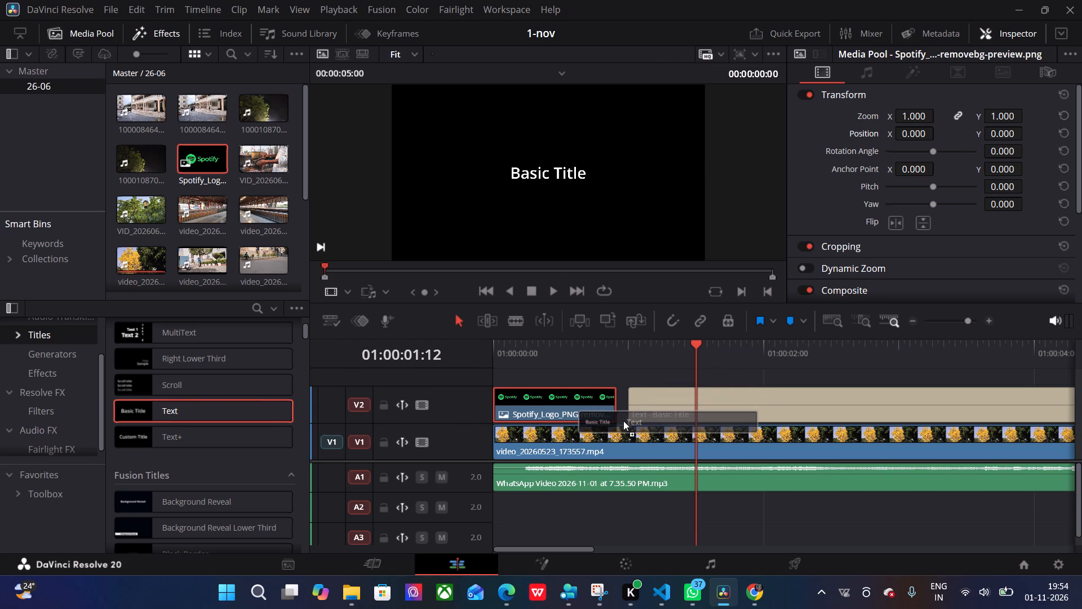
pyautogui.moveTo(623, 421); pyautogui.dragTo(623, 421)
# Move the Spotify logo clip up from V2 to a new V3 track, keeping it at the timeline's start.
pyautogui.click(579, 409)
pyautogui.moveTo(579, 409); pyautogui.dragTo(575, 378)
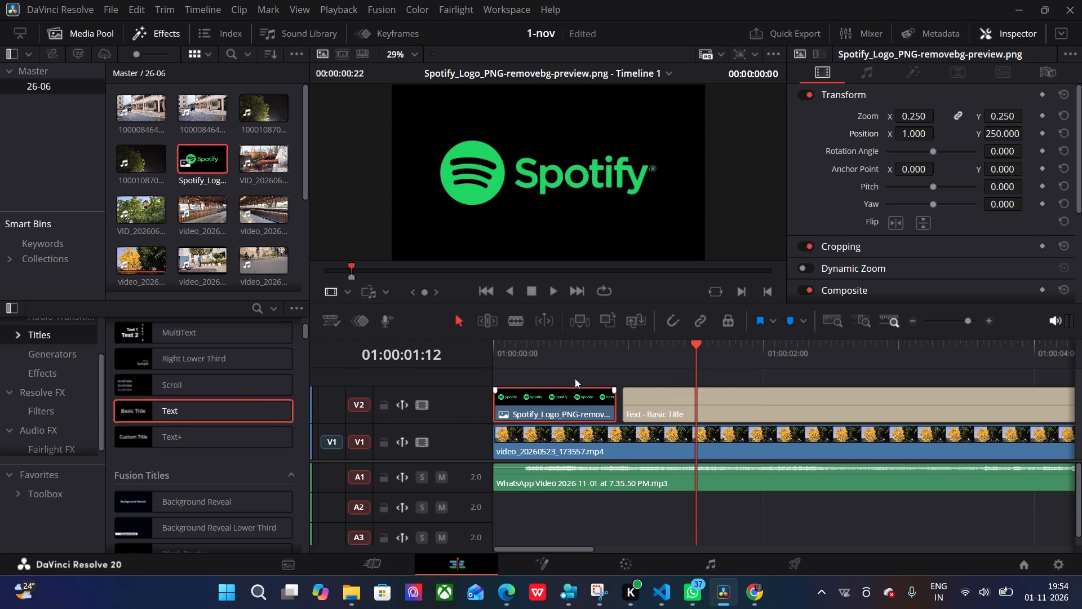
pyautogui.moveTo(575, 378); pyautogui.dragTo(575, 376)
pyautogui.click(635, 409)
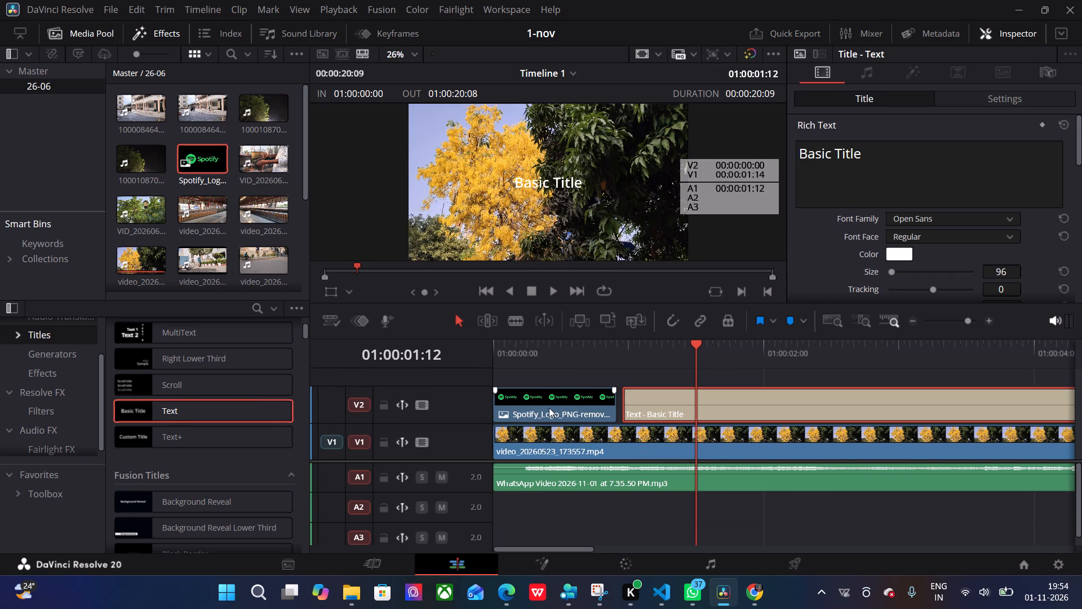
pyautogui.scroll(1, 549, 408)
pyautogui.moveTo(547, 407); pyautogui.dragTo(546, 376)
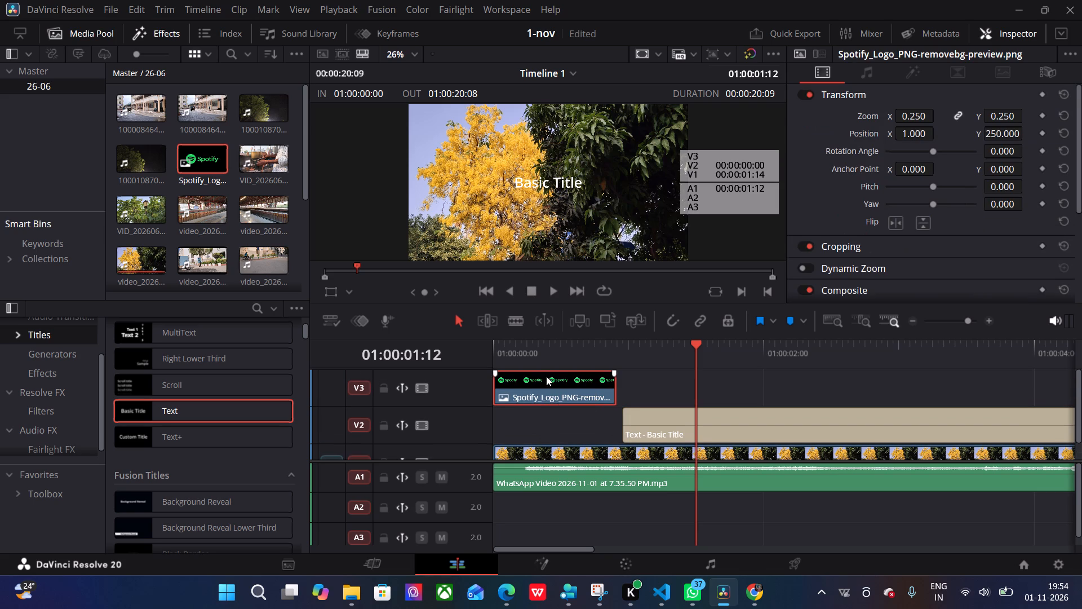
# Move the Basic Title clip on V2 to the start of the timeline, beneath the Spotify logo clip.
pyautogui.click(641, 427)
pyautogui.moveTo(641, 427); pyautogui.dragTo(544, 432)
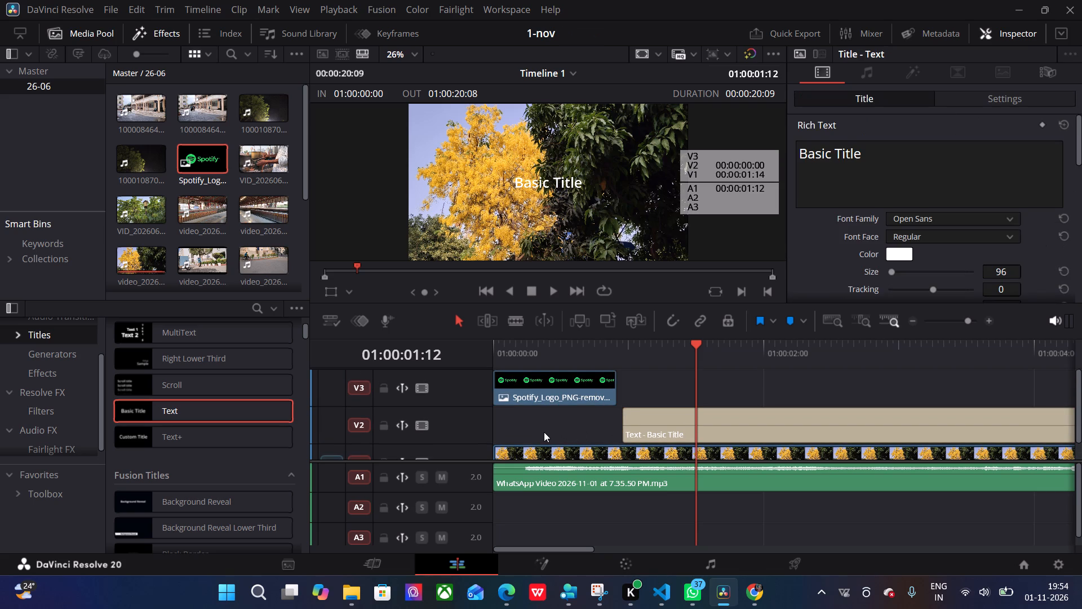
pyautogui.moveTo(658, 423); pyautogui.dragTo(532, 425)
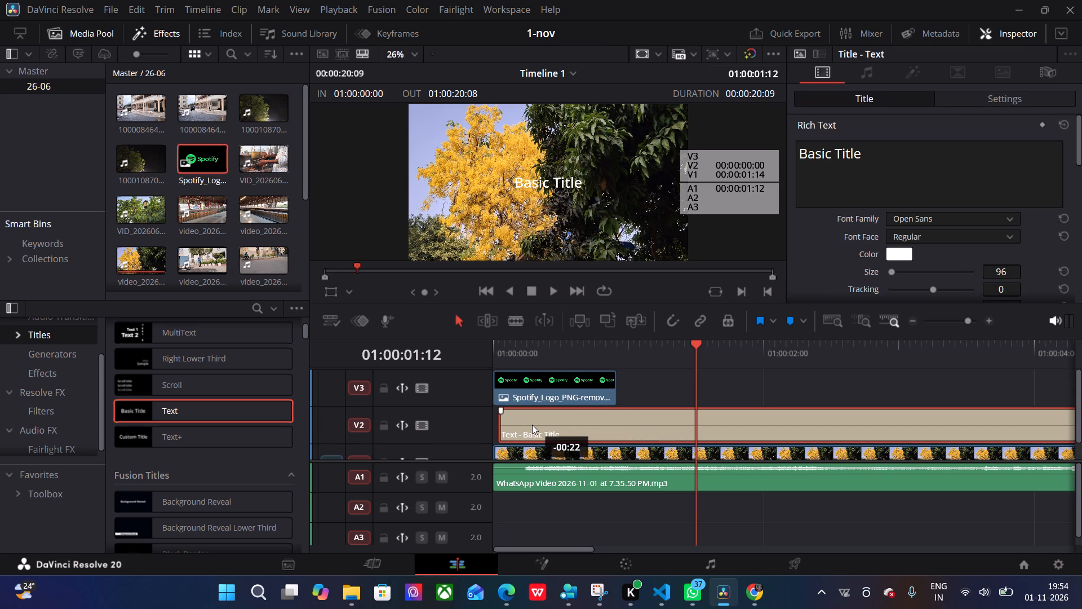
pyautogui.moveTo(532, 425); pyautogui.dragTo(530, 425)
pyautogui.moveTo(530, 425); pyautogui.dragTo(523, 426)
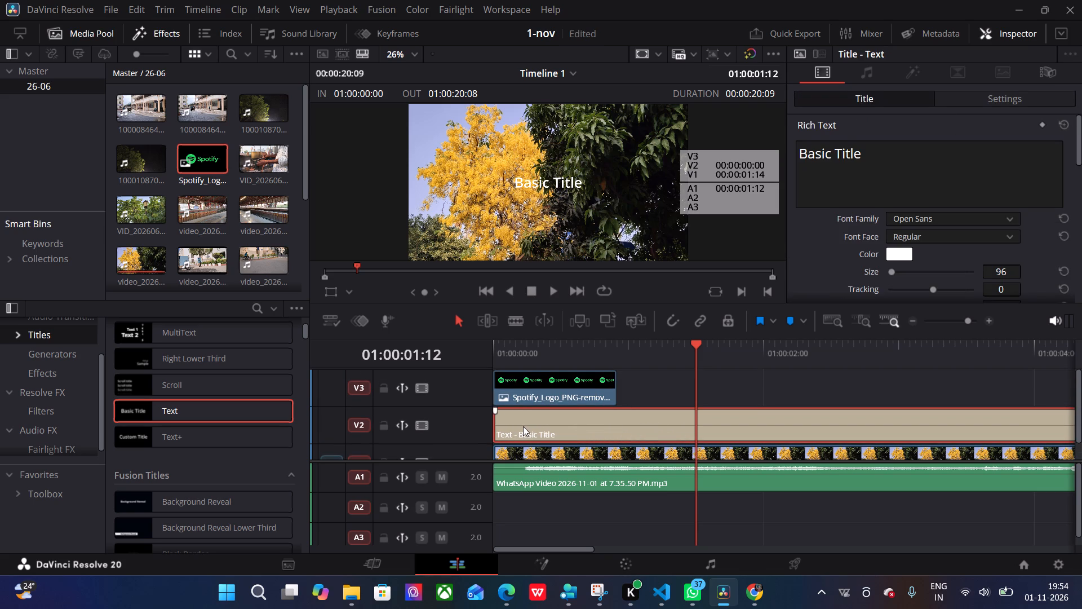
pyautogui.moveTo(546, 423); pyautogui.dragTo(526, 423)
# Preview the opening from the timeline's start and set the Basic Title's font family to Times New Roman.
pyautogui.moveTo(694, 347); pyautogui.dragTo(492, 379)
pyautogui.press('space')
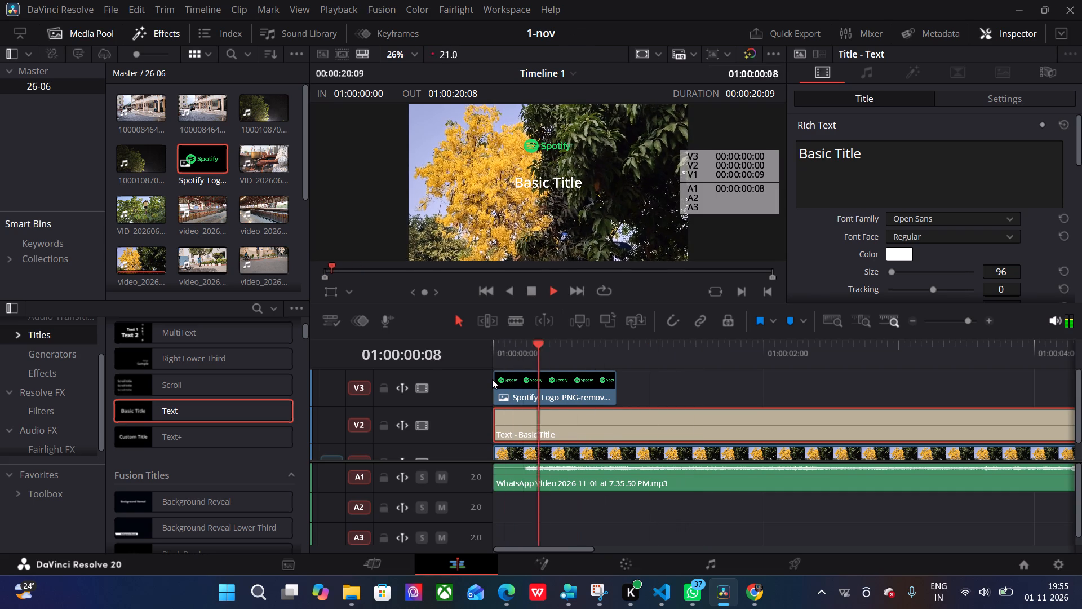
pyautogui.press('space')
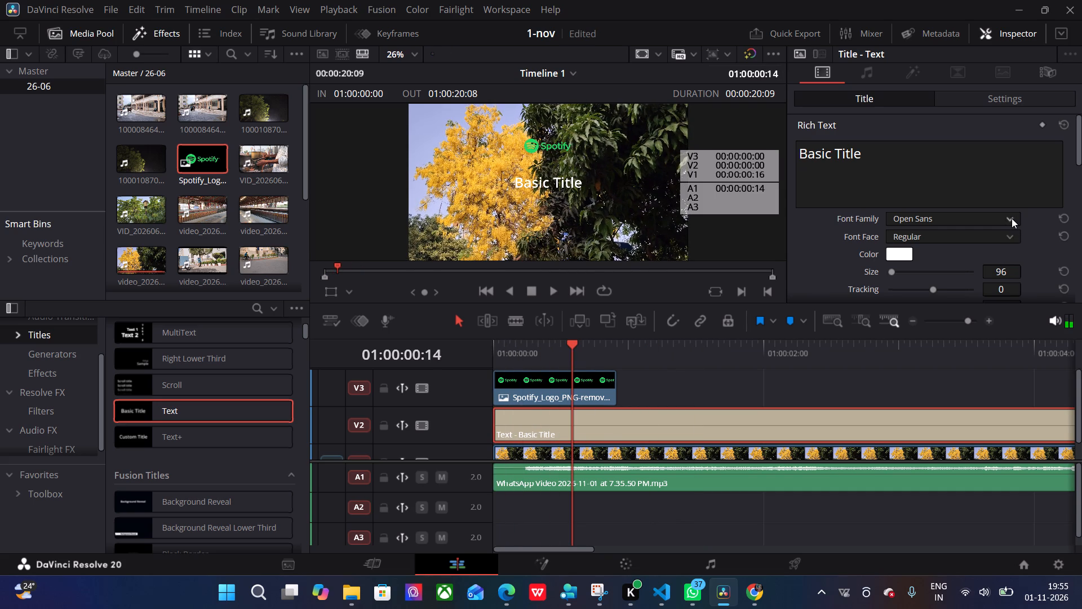
pyautogui.click(1009, 219)
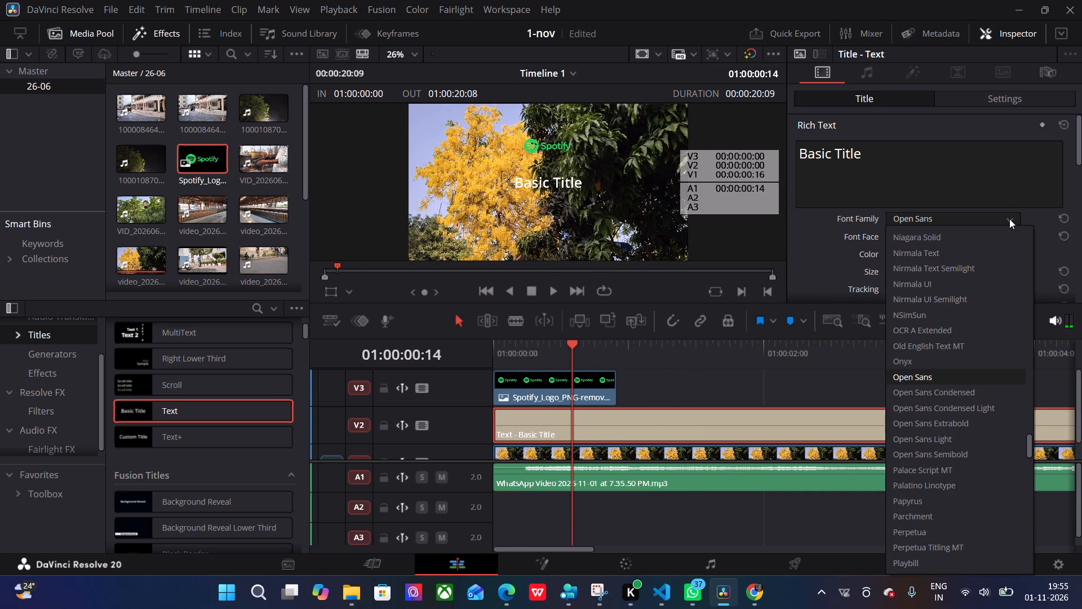
pyautogui.press('t')
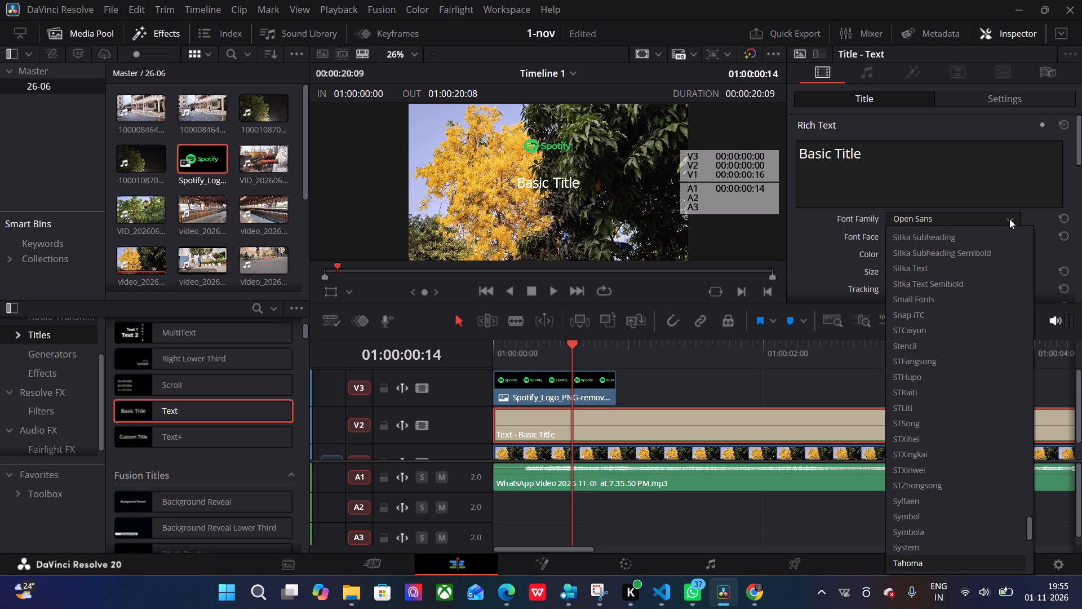
pyautogui.write('ime')
pyautogui.press('BackSpace')
pyautogui.press('BackSpace')
pyautogui.press('BackSpace')
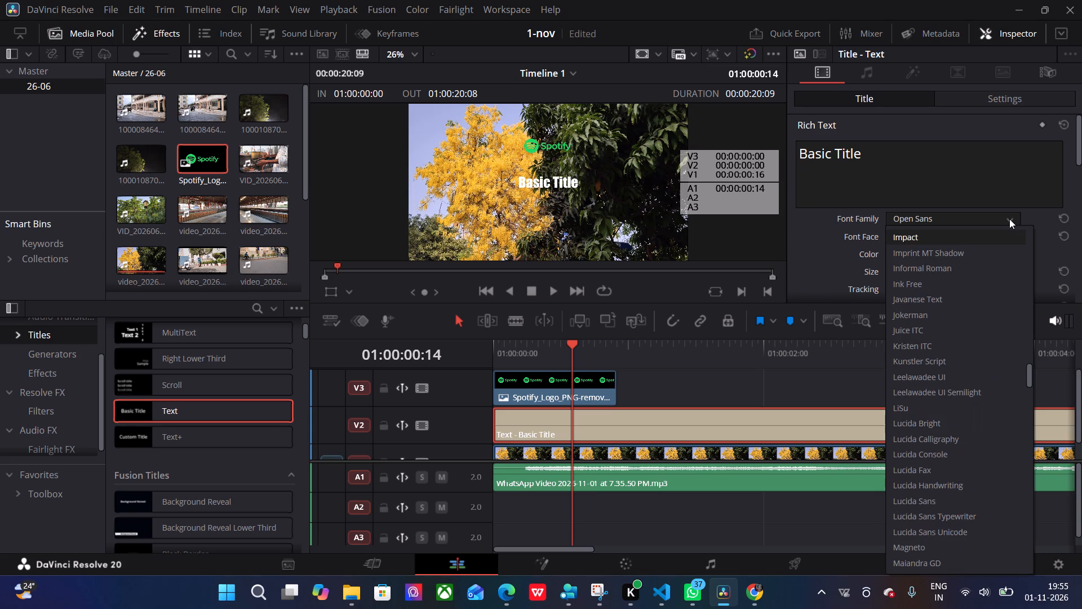
pyautogui.press('t')
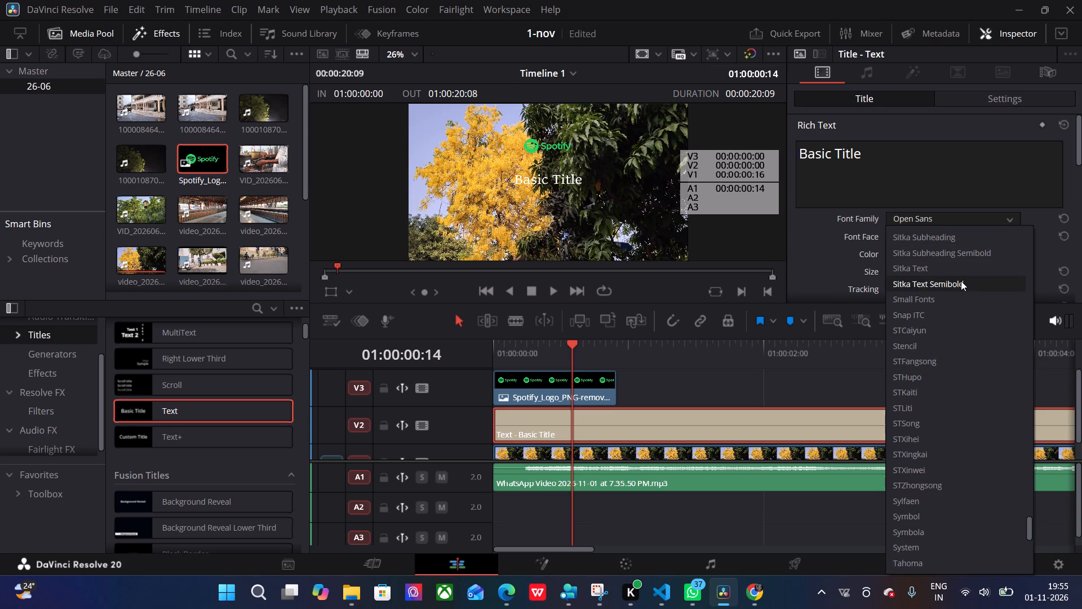
pyautogui.scroll(16, 961, 281)
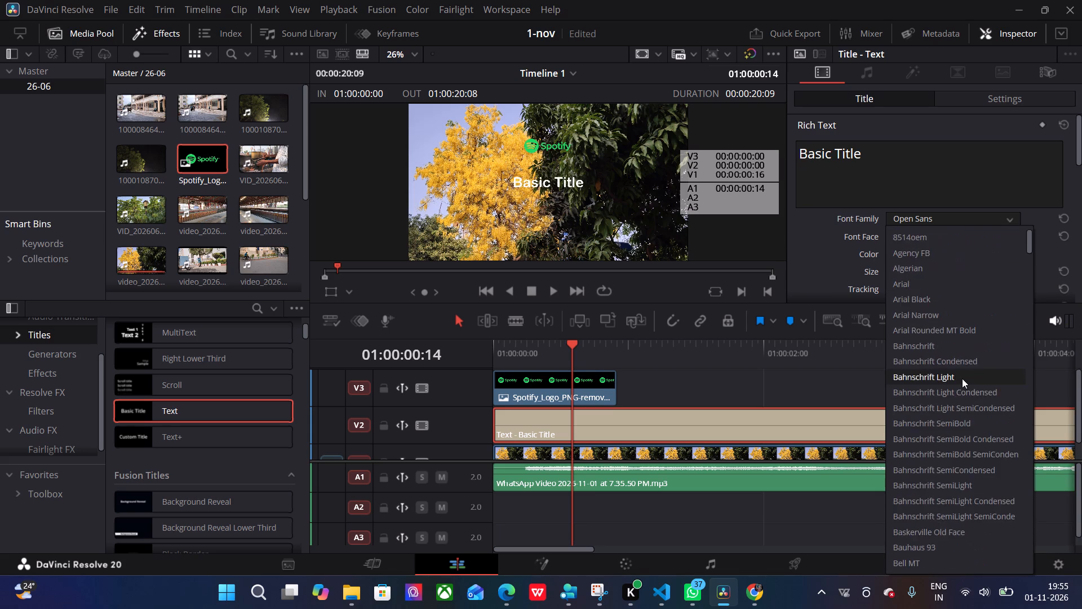
pyautogui.scroll(-3, 962, 378)
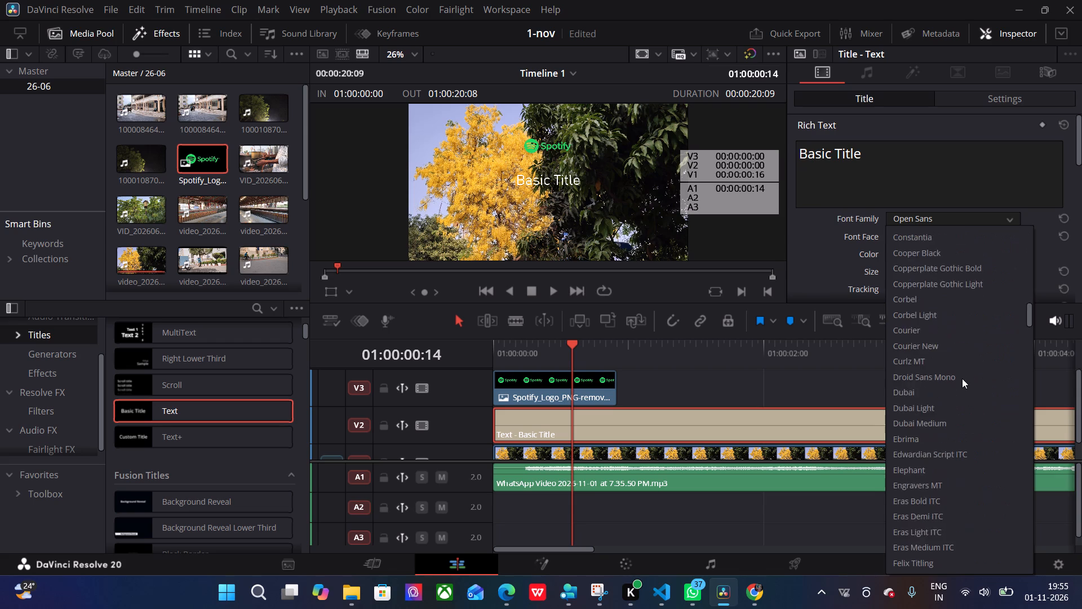
pyautogui.scroll(-3, 962, 378)
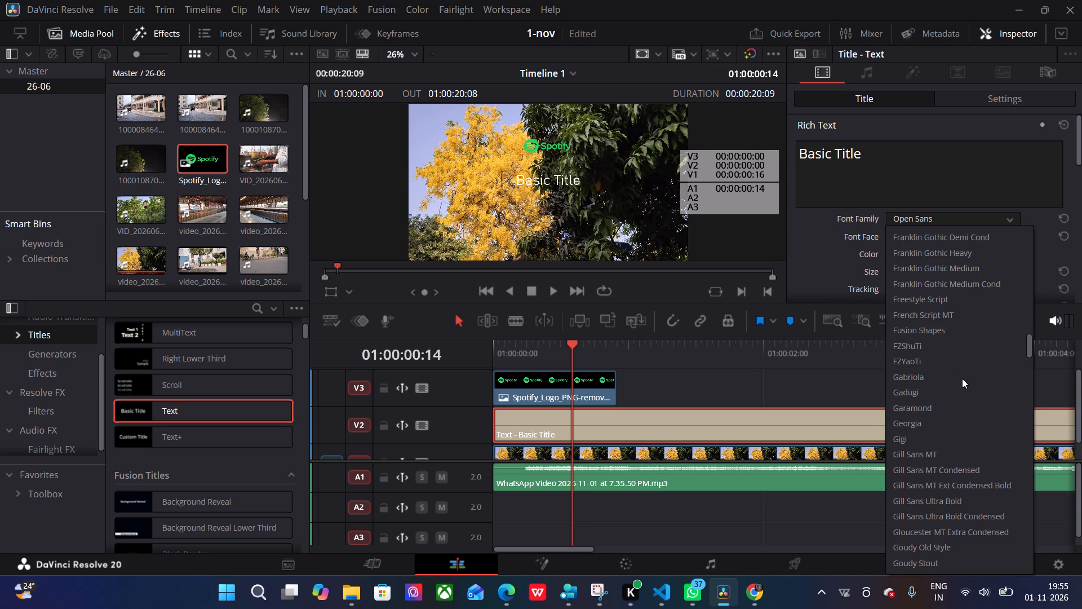
pyautogui.scroll(-2, 962, 378)
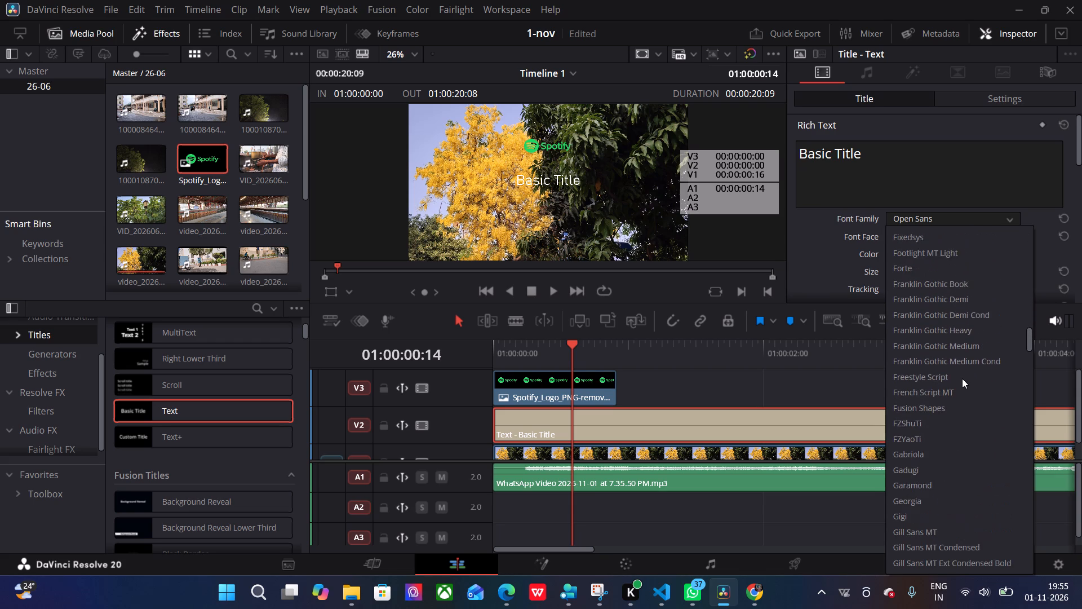
pyautogui.scroll(-1, 962, 378)
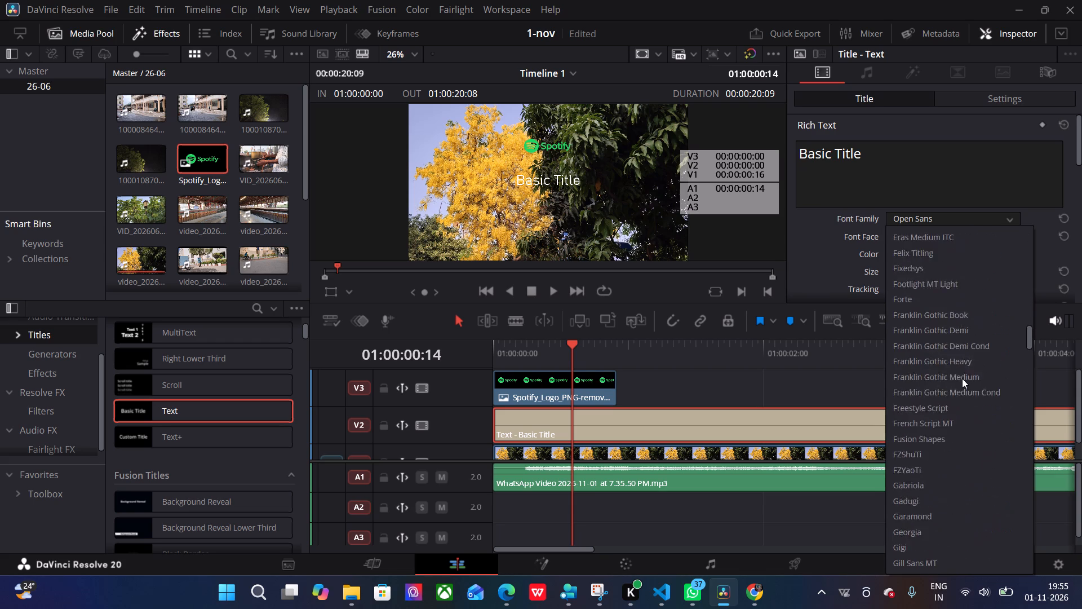
pyautogui.scroll(-4, 962, 378)
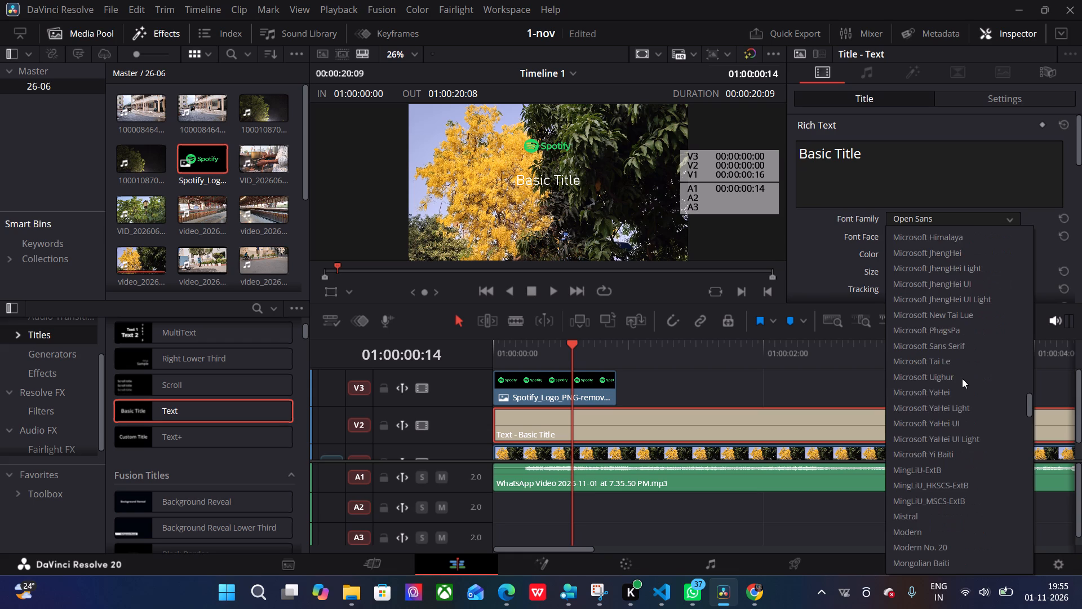
pyautogui.scroll(-6, 962, 378)
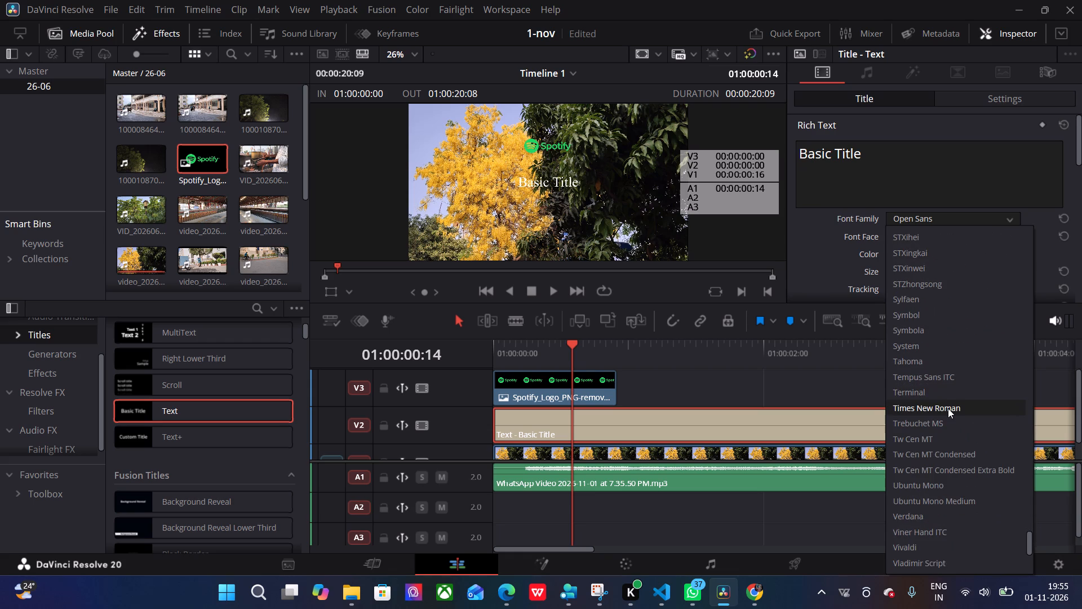
pyautogui.click(948, 408)
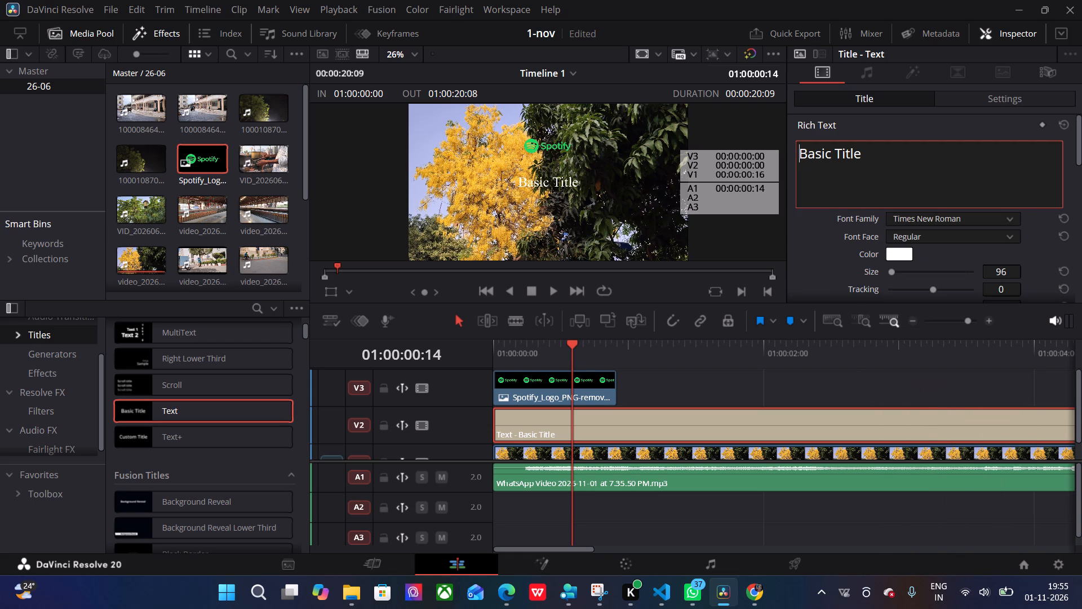
# Replace the title's placeholder text on V2 with NAZAR LAGI.
pyautogui.click(885, 158)
pyautogui.press('BackSpace')
pyautogui.press('BackSpace')
pyautogui.press('BackSpace')
pyautogui.press('BackSpace')
pyautogui.press('BackSpace')
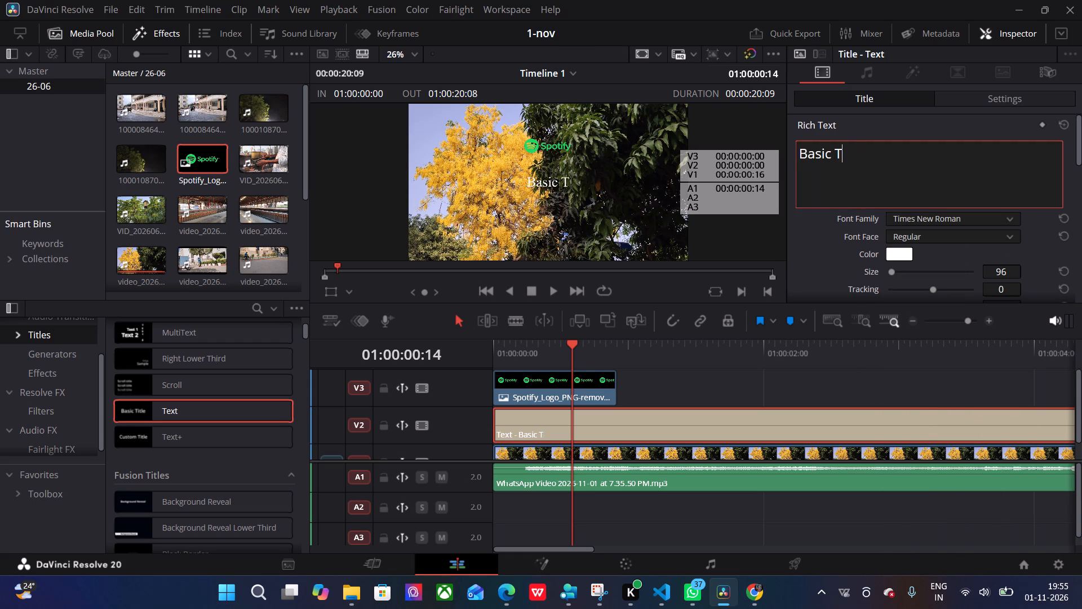
pyautogui.press('BackSpace')
pyautogui.press('BackSpace')
pyautogui.press('BackSpace')
pyautogui.press('BackSpace')
pyautogui.press('BackSpace')
pyautogui.press('BackSpace')
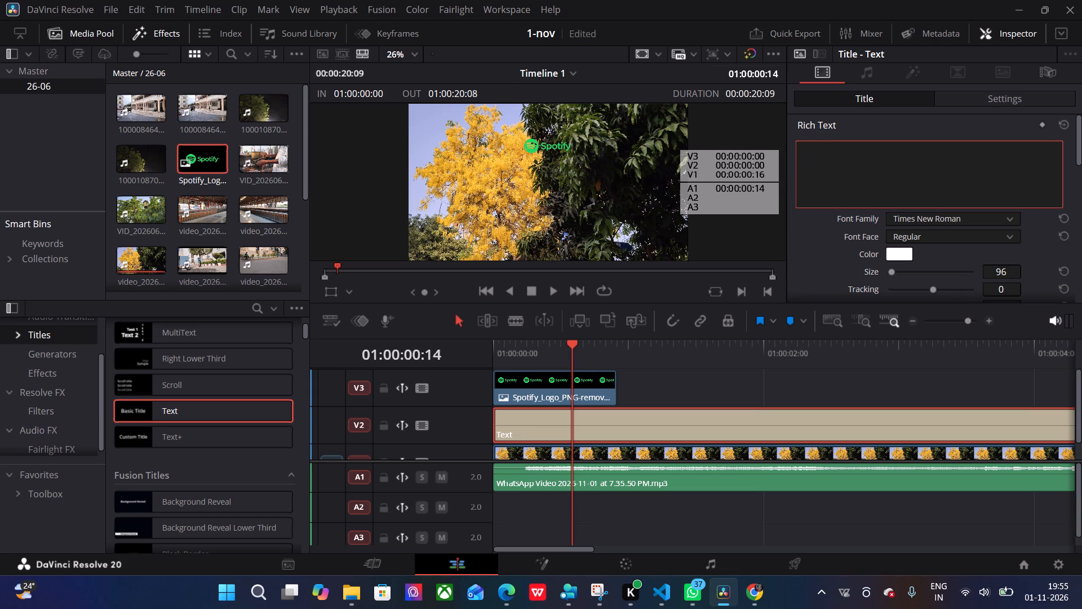
pyautogui.write('NAZAR')
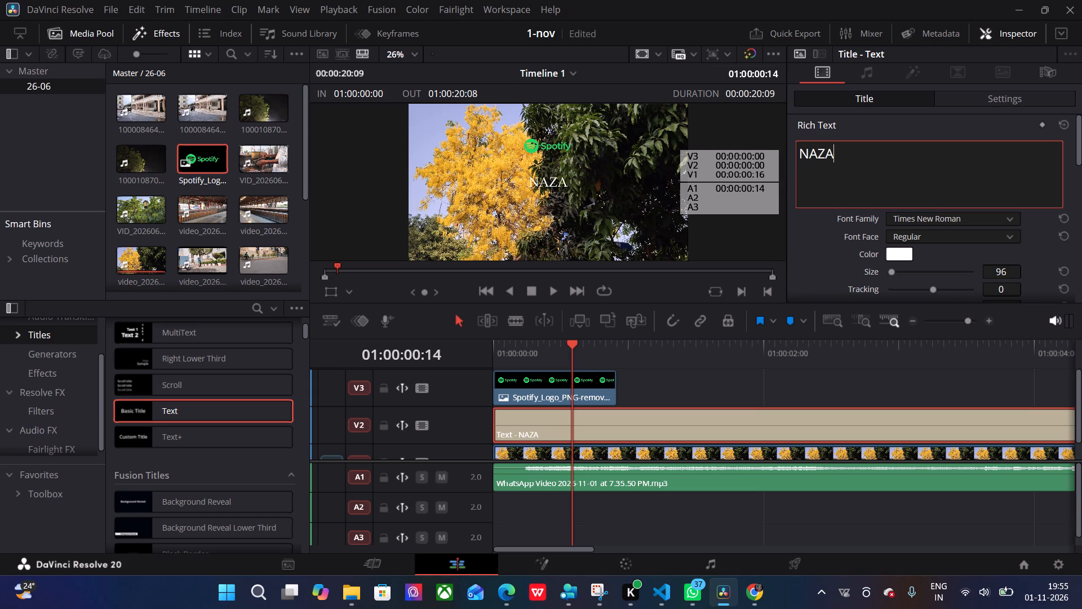
pyautogui.press('space')
pyautogui.write('LAGI')
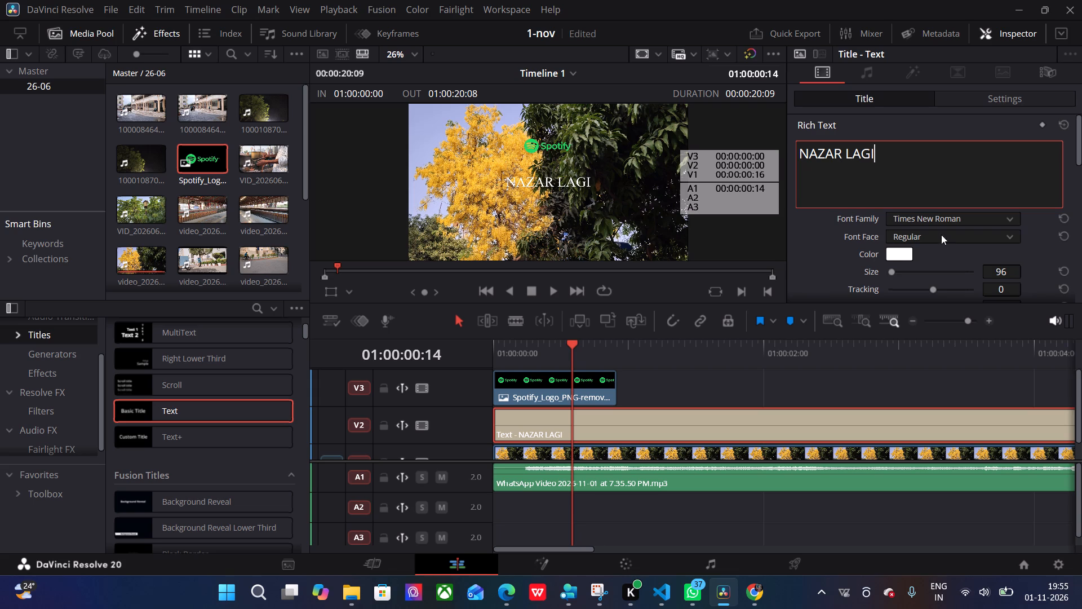
# Set the NAZAR LAGI title's text color to yellow, #ffff00.
pyautogui.click(899, 254)
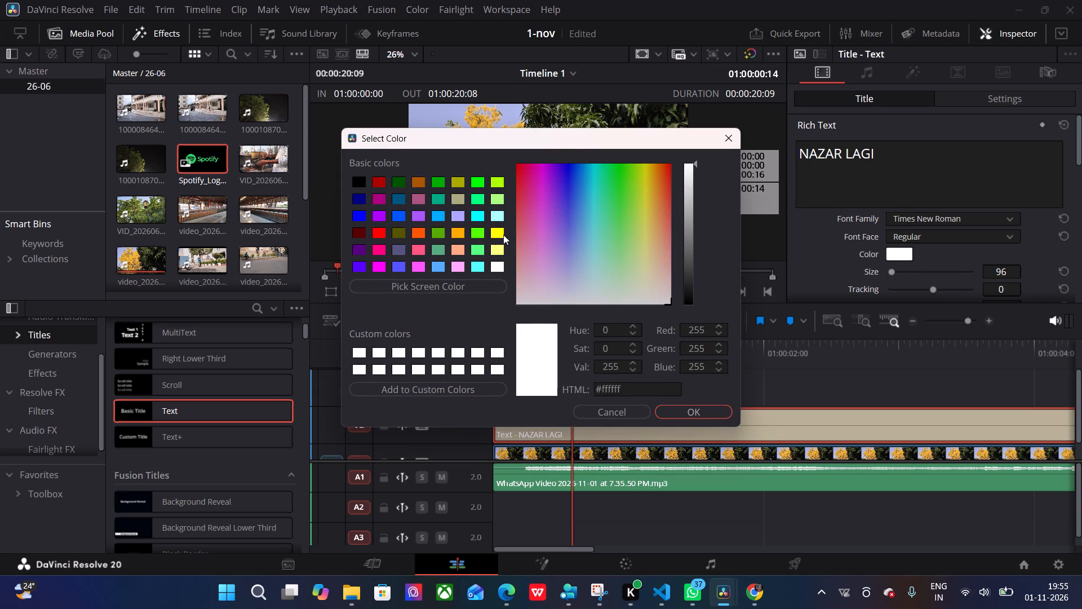
pyautogui.click(491, 233)
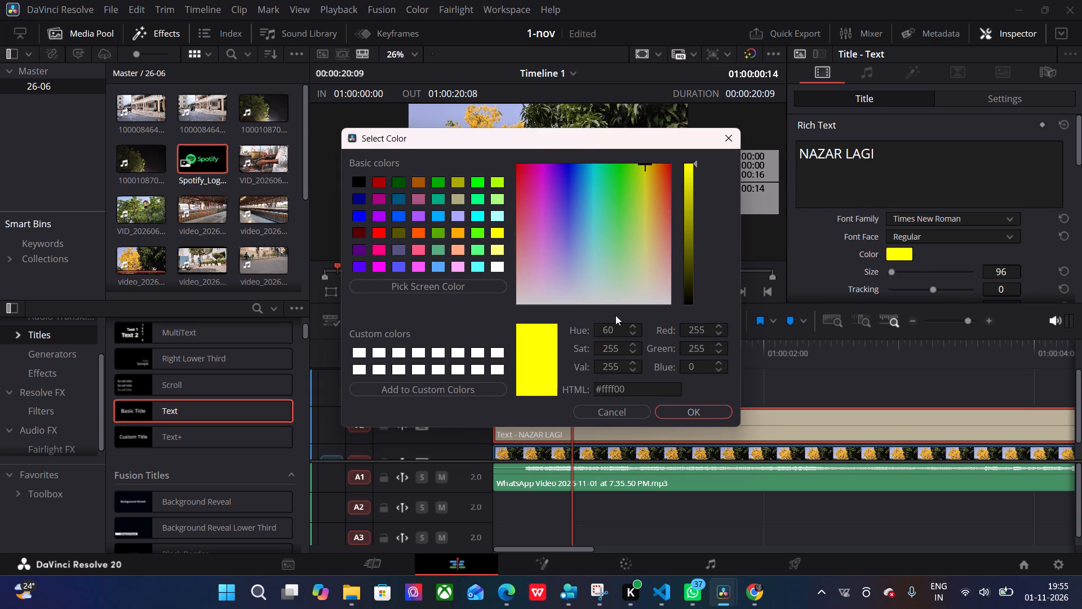
pyautogui.click(705, 411)
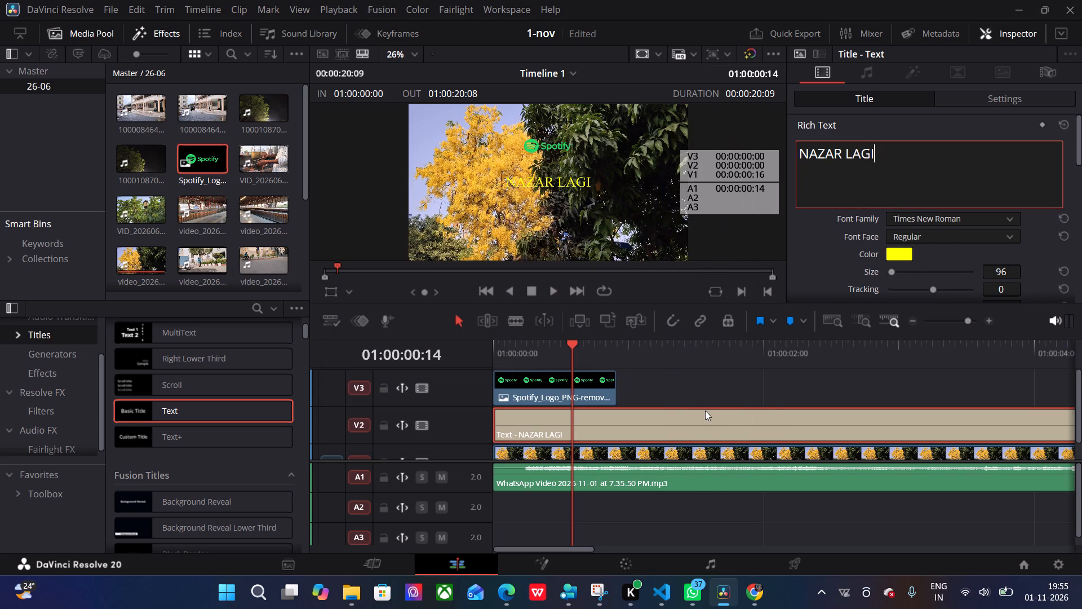
# Enlarge the NAZAR LAGI title's text to size 267.
pyautogui.moveTo(890, 271); pyautogui.dragTo(896, 276)
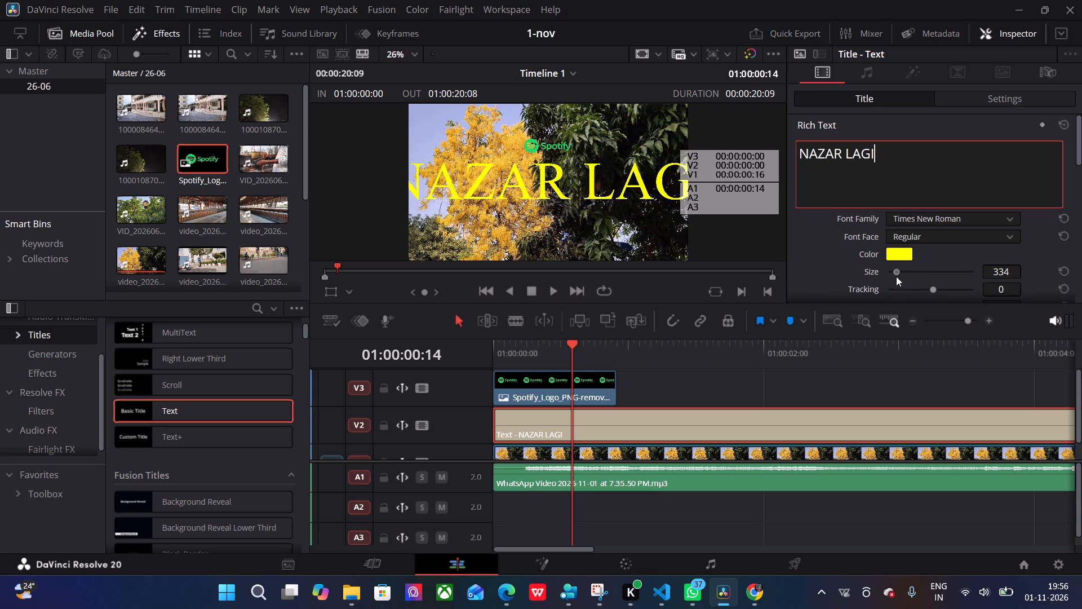
pyautogui.moveTo(896, 276); pyautogui.dragTo(894, 277)
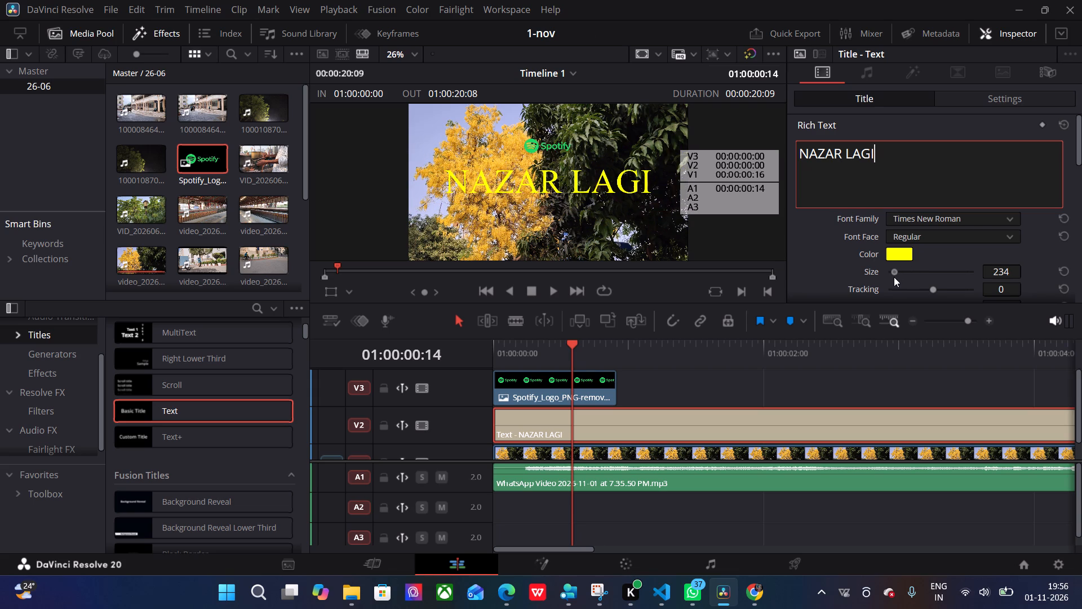
pyautogui.moveTo(894, 277); pyautogui.dragTo(894, 277)
pyautogui.moveTo(894, 277); pyautogui.dragTo(895, 277)
# Set the Y position of the Spotify logo clip on V3 to 200.
pyautogui.click(584, 390)
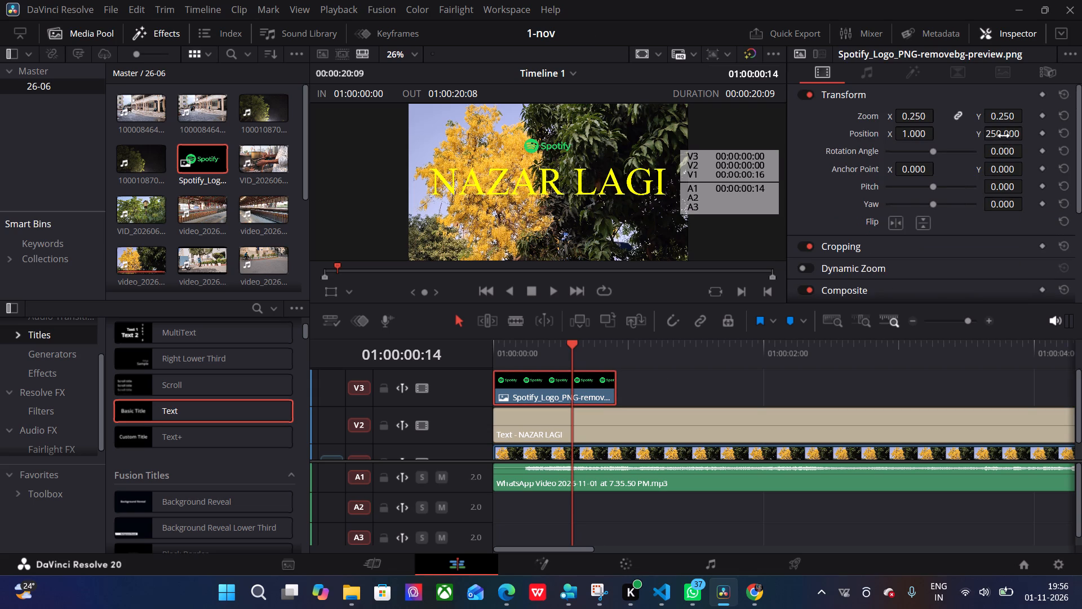
pyautogui.doubleClick(1004, 136)
pyautogui.write('200')
pyautogui.press('Return')
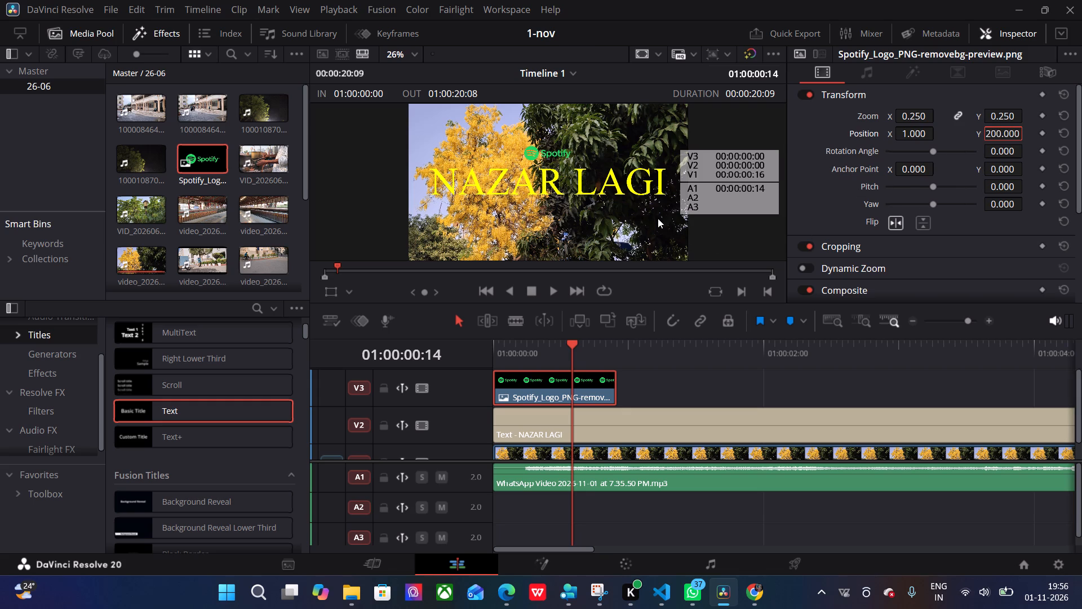
# Move the NAZAR LAGI title clip on V2 about two frames later and play the opening from the timeline's start.
pyautogui.click(551, 413)
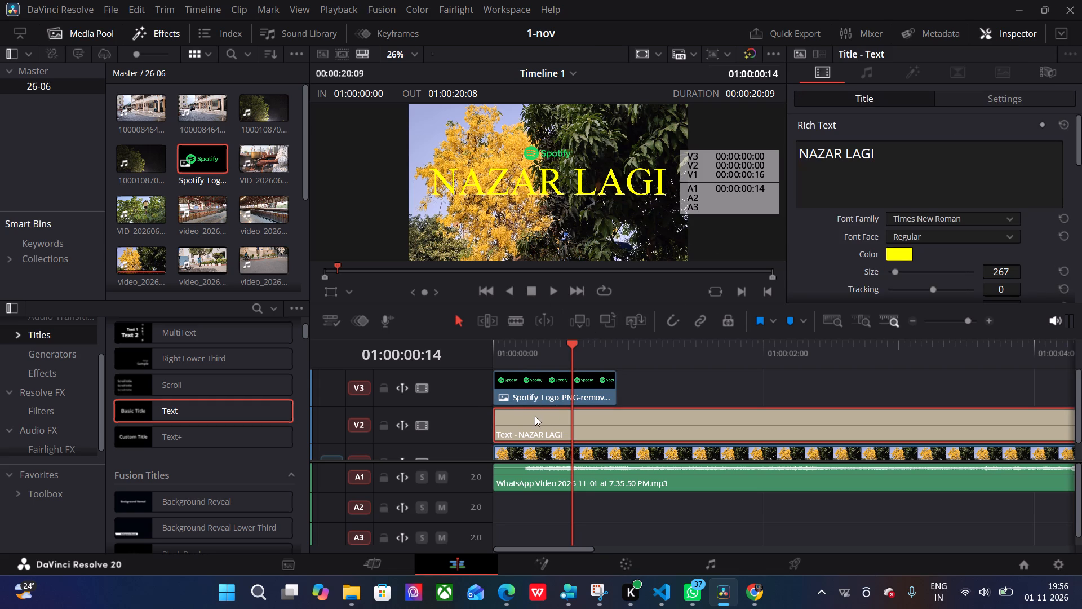
pyautogui.moveTo(539, 421); pyautogui.dragTo(552, 420)
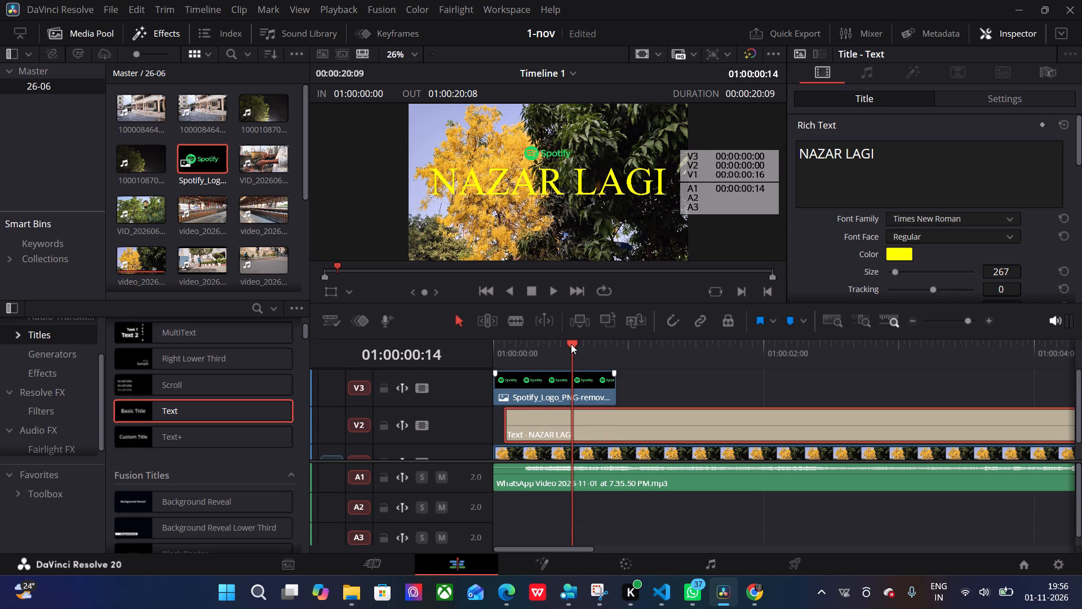
pyautogui.moveTo(571, 344); pyautogui.dragTo(445, 377)
pyautogui.press('space')
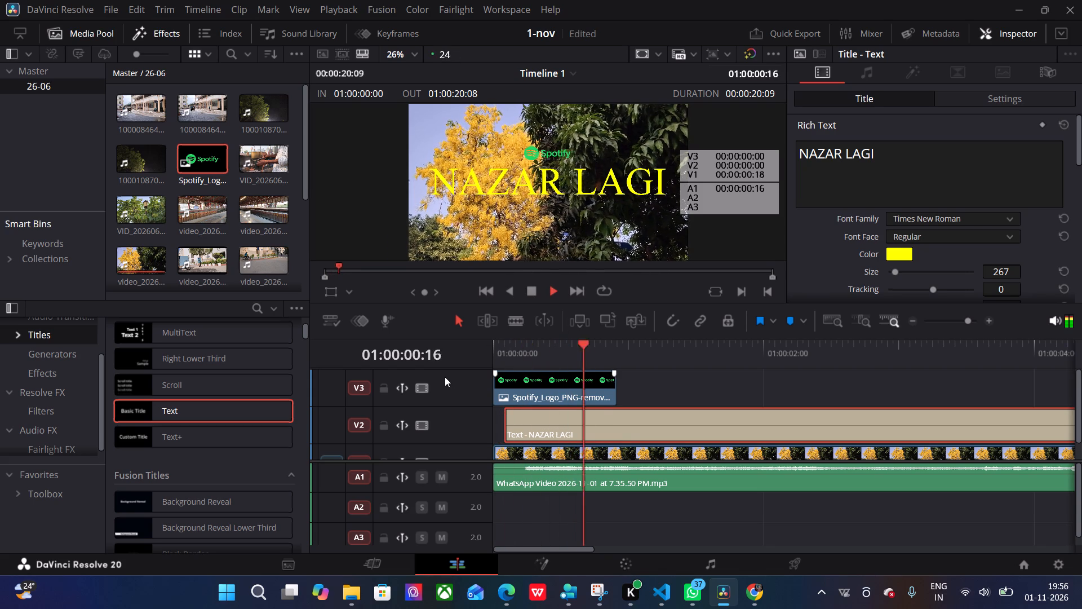
pyautogui.press('space')
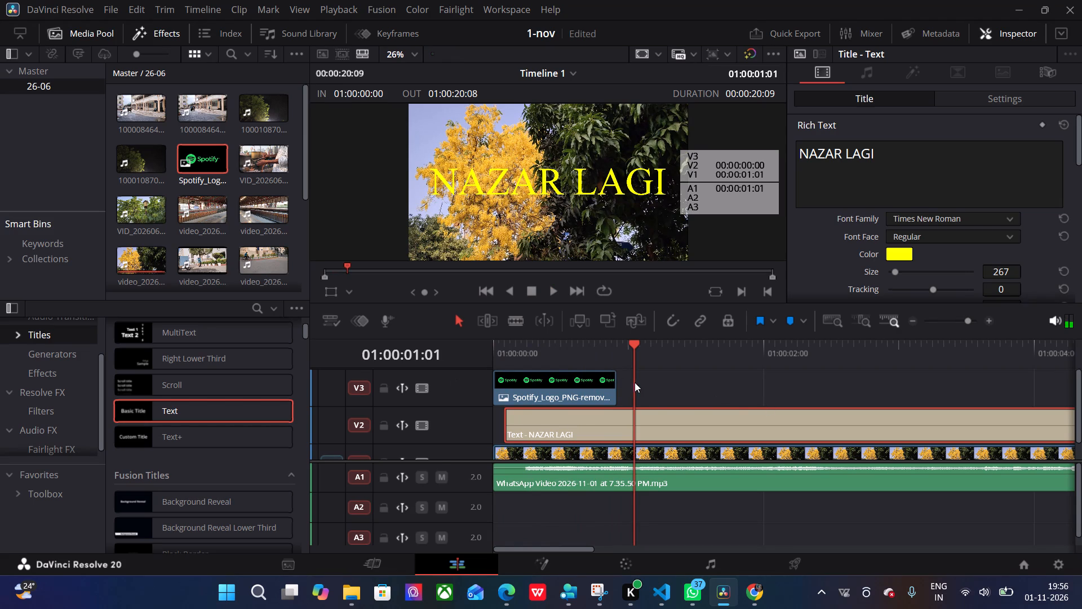
# Extend the end of the Spotify logo clip on V3 to about 2 seconds and play the opening again.
pyautogui.moveTo(614, 388); pyautogui.dragTo(754, 389)
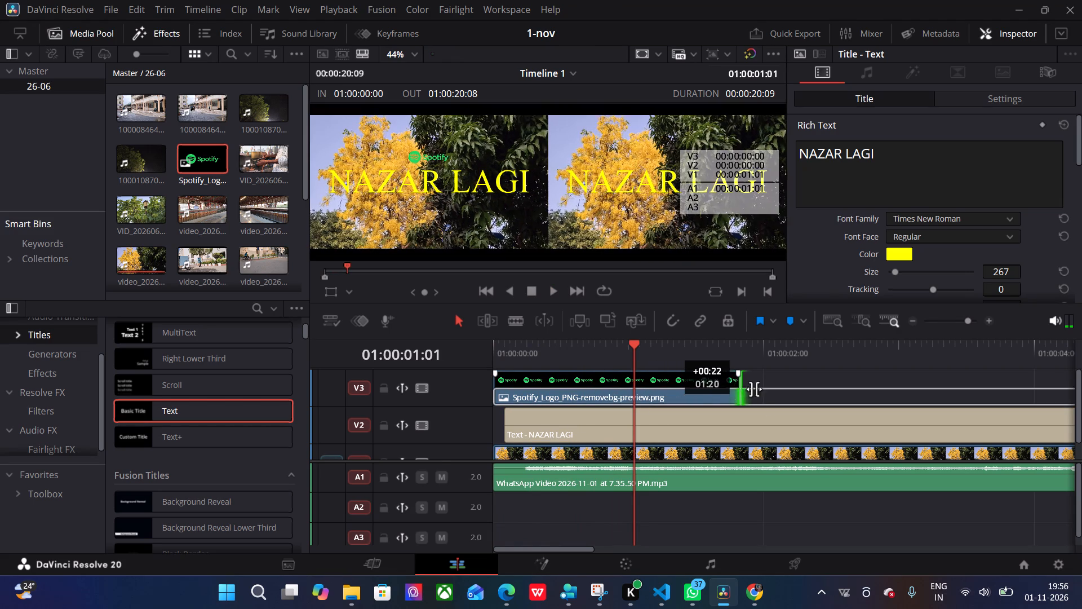
pyautogui.moveTo(754, 389); pyautogui.dragTo(767, 392)
pyautogui.moveTo(630, 341); pyautogui.dragTo(415, 365)
pyautogui.press('space')
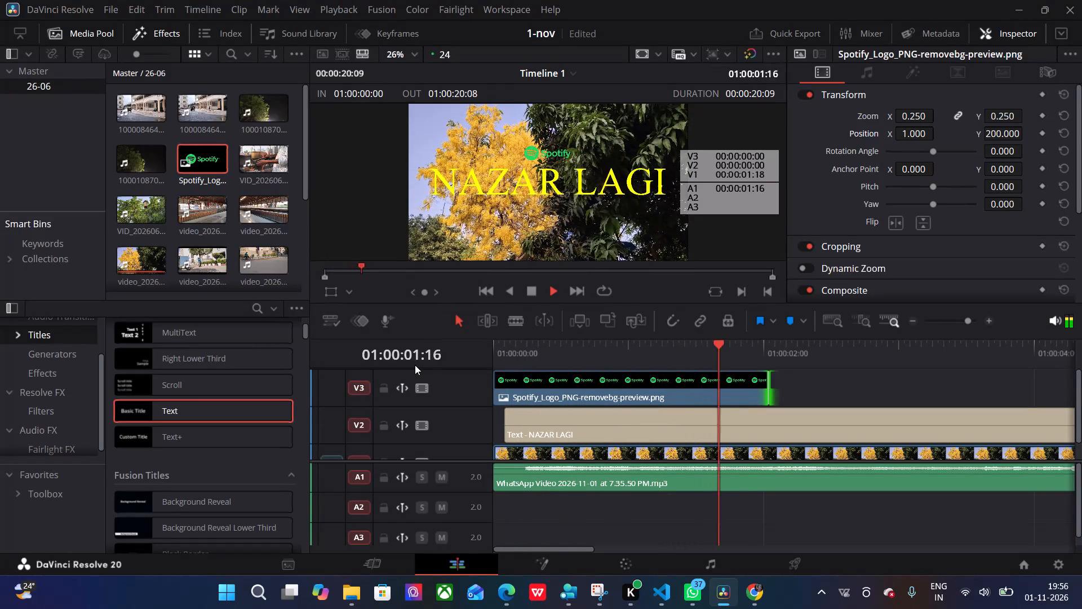
pyautogui.press('space')
pyautogui.press('space')
pyautogui.press('space')
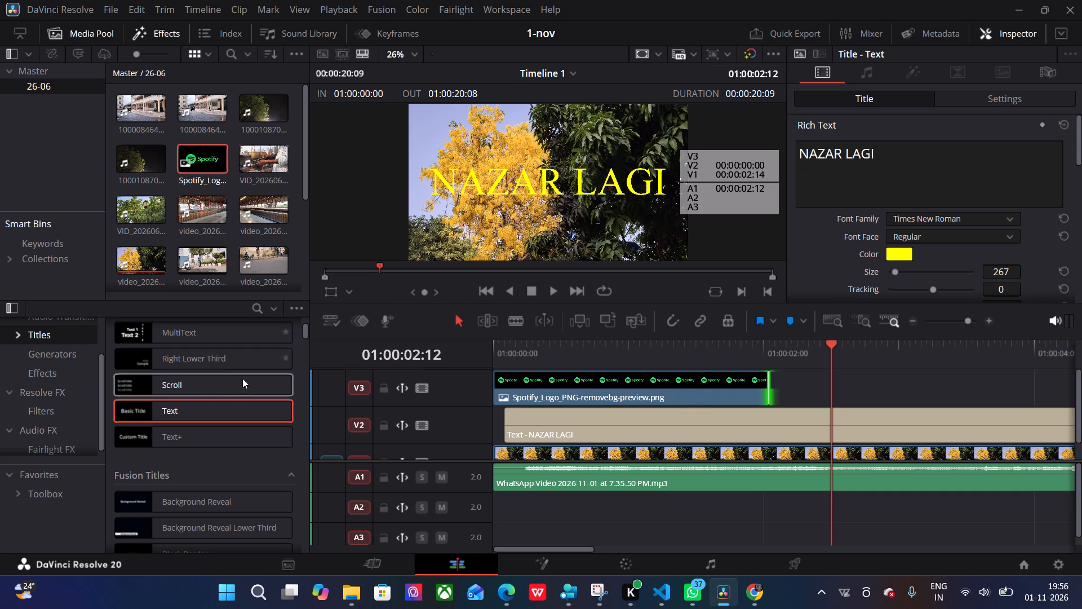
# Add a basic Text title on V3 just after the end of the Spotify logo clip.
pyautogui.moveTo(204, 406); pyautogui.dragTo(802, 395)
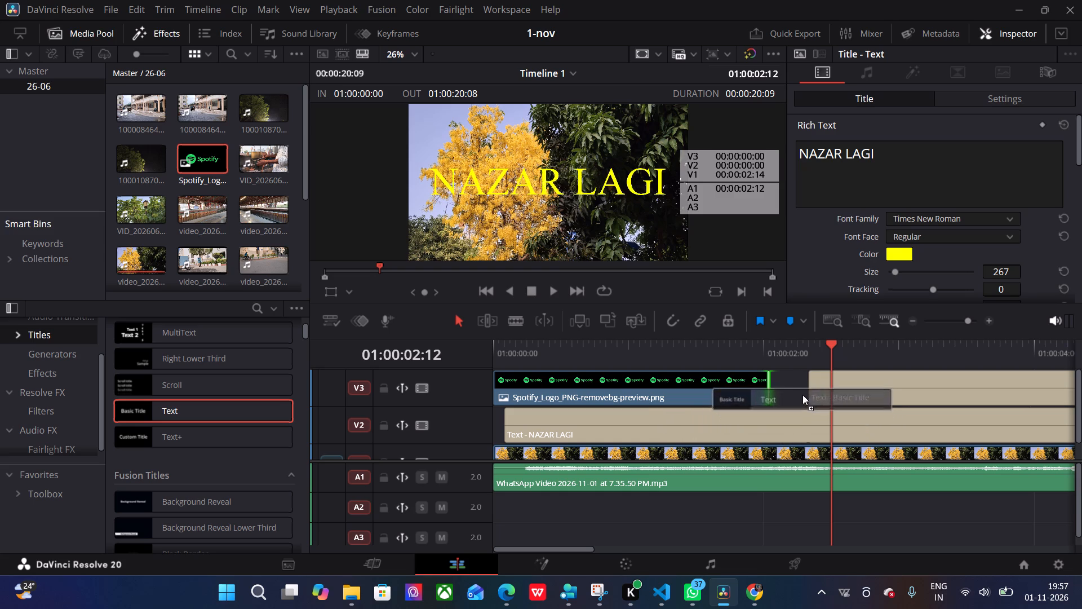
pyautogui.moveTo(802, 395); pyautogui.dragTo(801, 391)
# Move the Spotify logo clip from V3 up to a new V4 track, keeping its start at the timeline's beginning.
pyautogui.click(696, 391)
pyautogui.moveTo(696, 391); pyautogui.dragTo(692, 374)
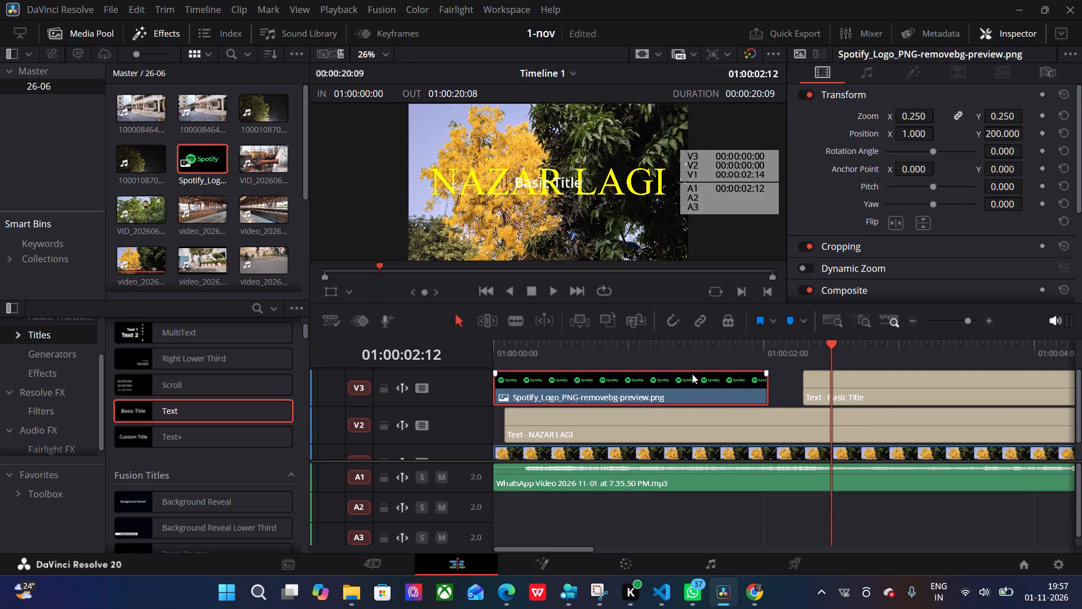
pyautogui.moveTo(692, 374); pyautogui.dragTo(690, 366)
pyautogui.scroll(1, 676, 398)
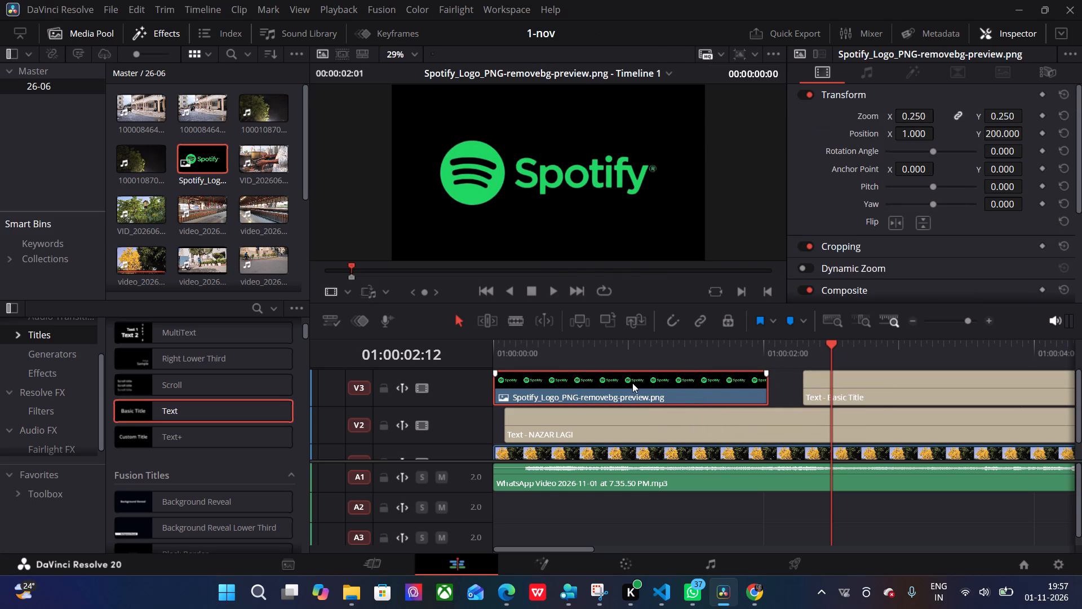
pyautogui.moveTo(629, 383); pyautogui.dragTo(624, 365)
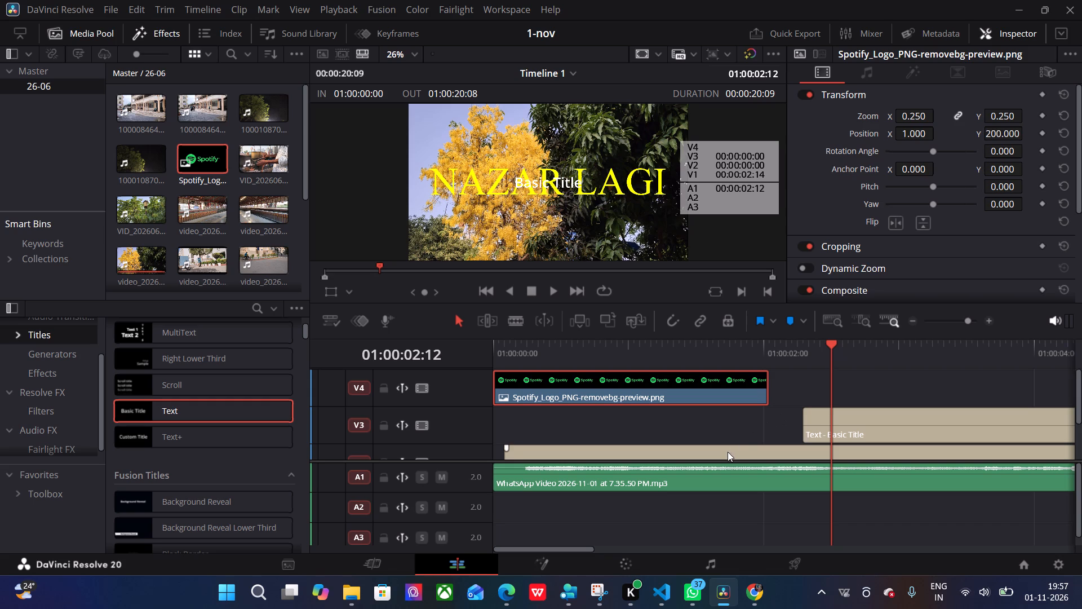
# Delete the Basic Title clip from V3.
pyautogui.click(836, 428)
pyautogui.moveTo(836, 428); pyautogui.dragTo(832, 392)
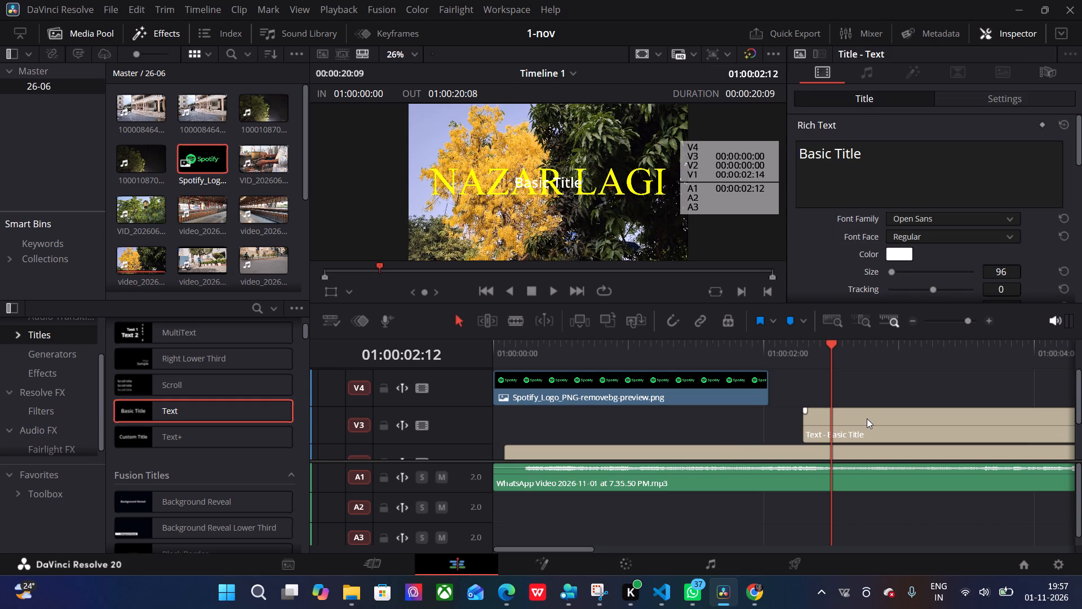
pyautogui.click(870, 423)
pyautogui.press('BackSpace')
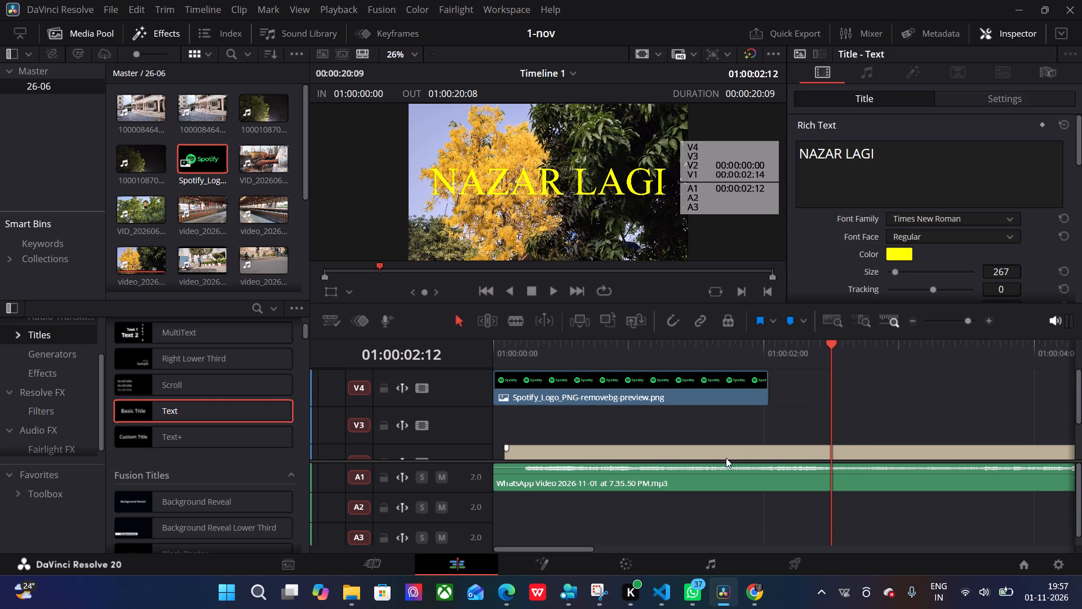
# Move the NAZAR LAGI title clip from V2 up to V3, keeping its start time.
pyautogui.click(729, 452)
pyautogui.moveTo(729, 452); pyautogui.dragTo(728, 420)
pyautogui.scroll(-1, 735, 420)
pyautogui.scroll(1, 735, 428)
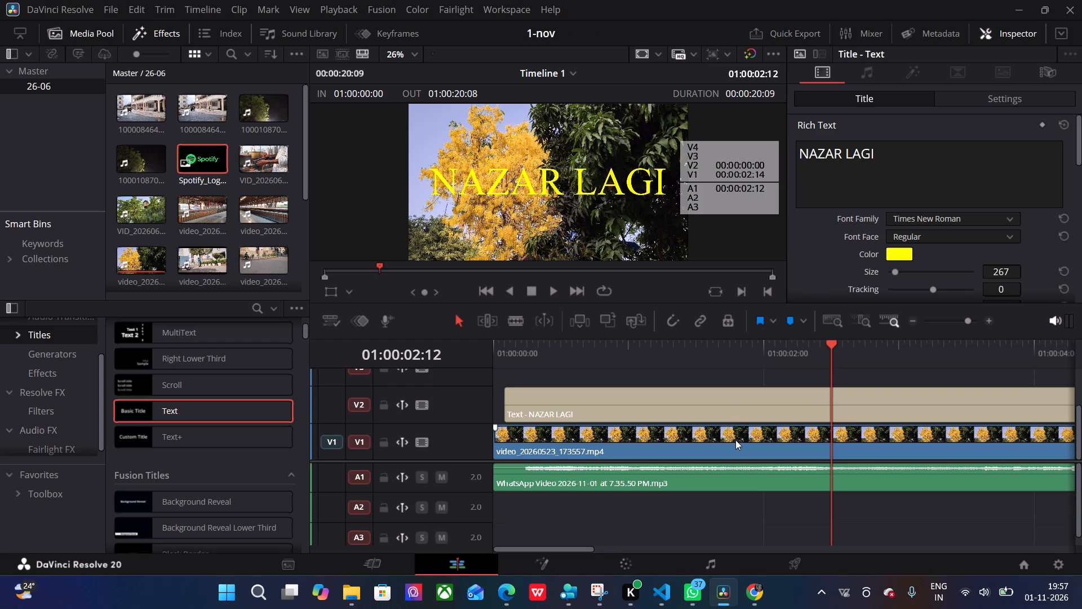
pyautogui.scroll(1, 743, 407)
pyautogui.click(708, 441)
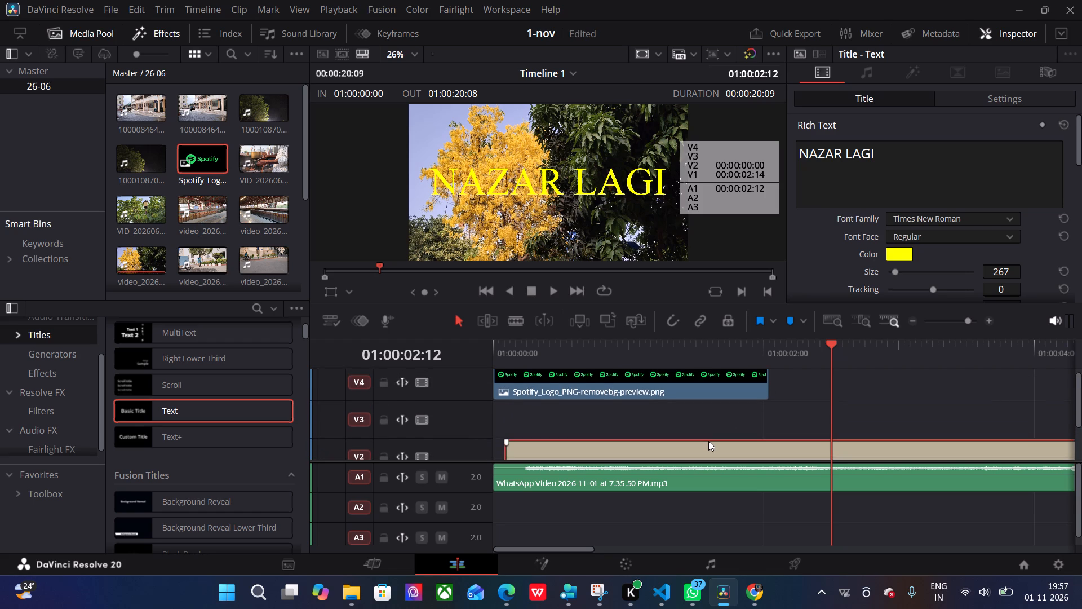
pyautogui.moveTo(708, 441); pyautogui.dragTo(707, 414)
pyautogui.click(721, 445)
pyautogui.moveTo(721, 445); pyautogui.dragTo(721, 430)
pyautogui.scroll(-1, 821, 398)
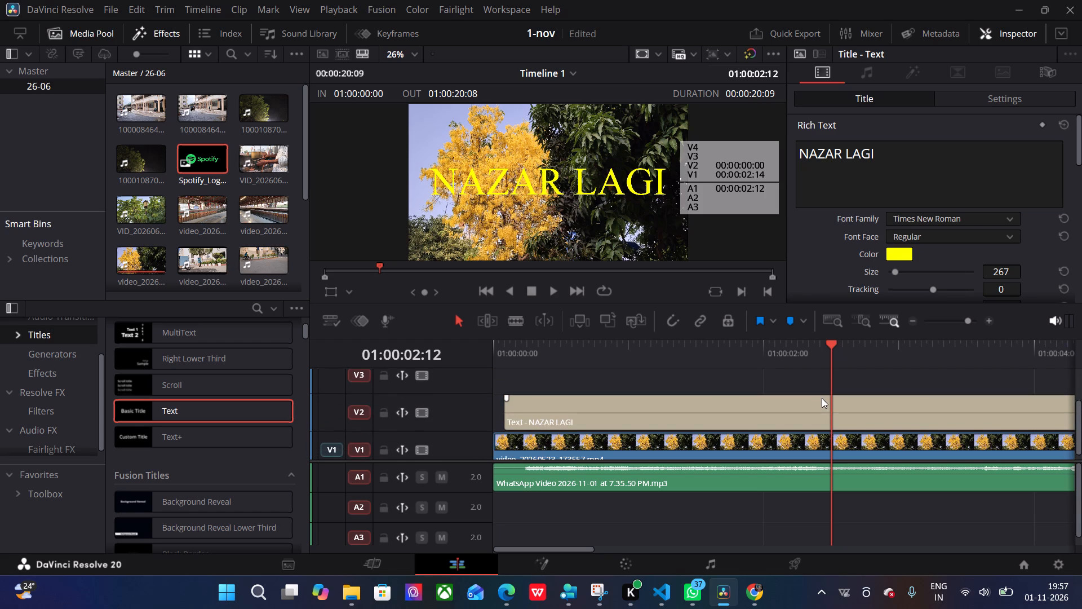
pyautogui.click(822, 398)
pyautogui.moveTo(822, 398); pyautogui.dragTo(819, 378)
pyautogui.click(807, 396)
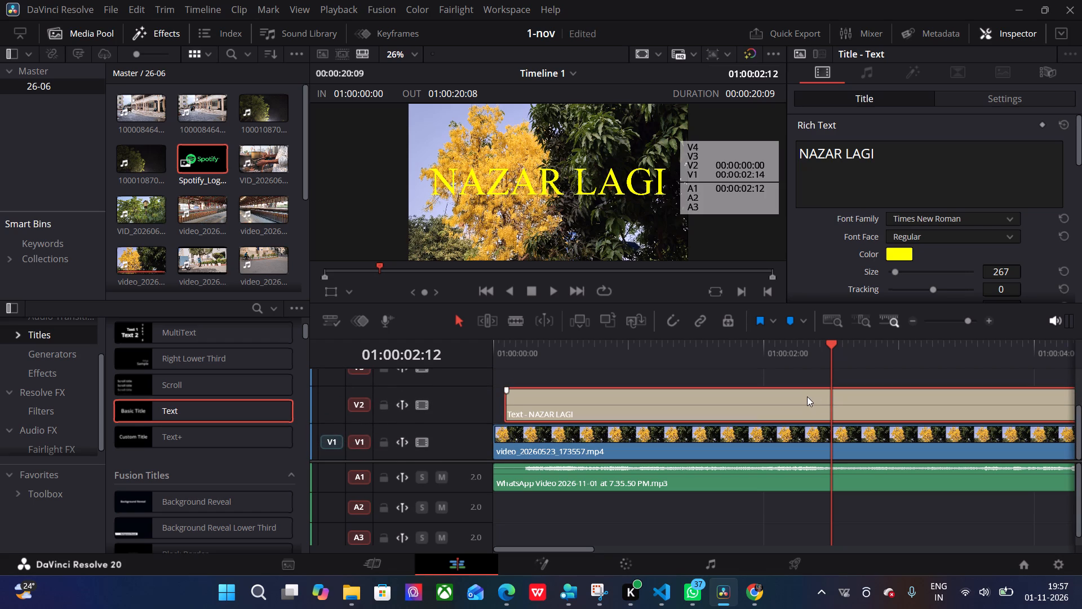
pyautogui.moveTo(807, 396); pyautogui.dragTo(806, 389)
pyautogui.click(799, 403)
pyautogui.moveTo(799, 403); pyautogui.dragTo(796, 379)
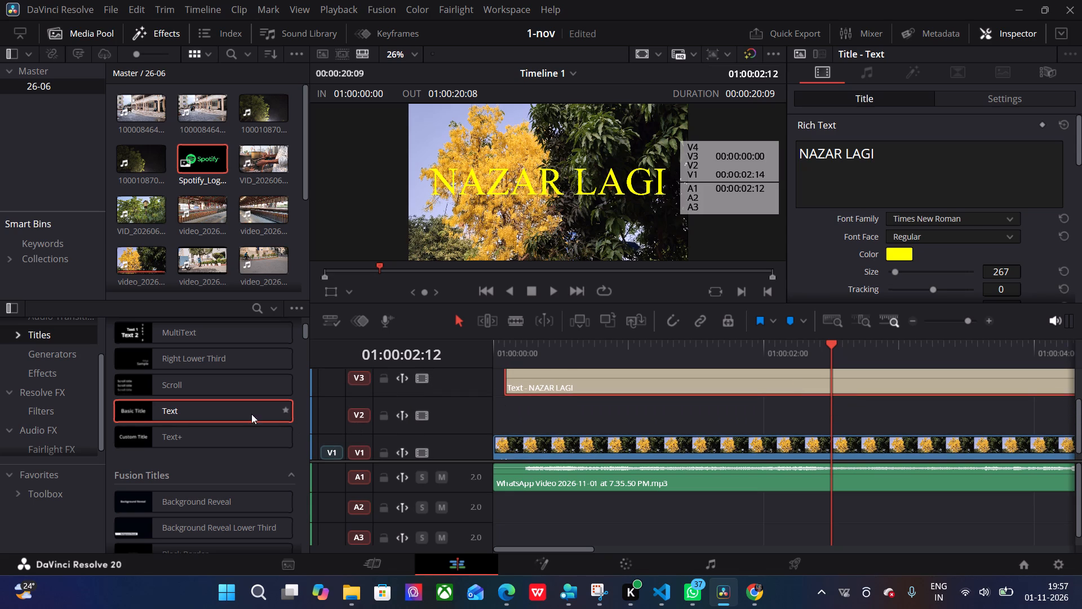
# Add a basic Text title on V2 beneath the NAZAR LAGI title, with both clips starting together.
pyautogui.moveTo(243, 408); pyautogui.dragTo(511, 427)
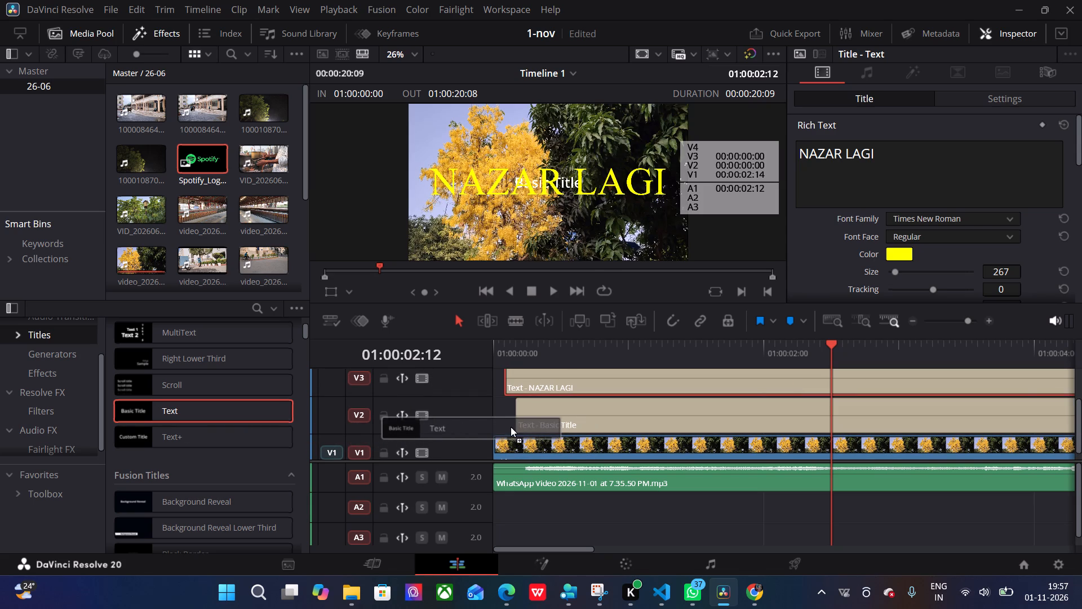
pyautogui.moveTo(511, 427); pyautogui.dragTo(504, 427)
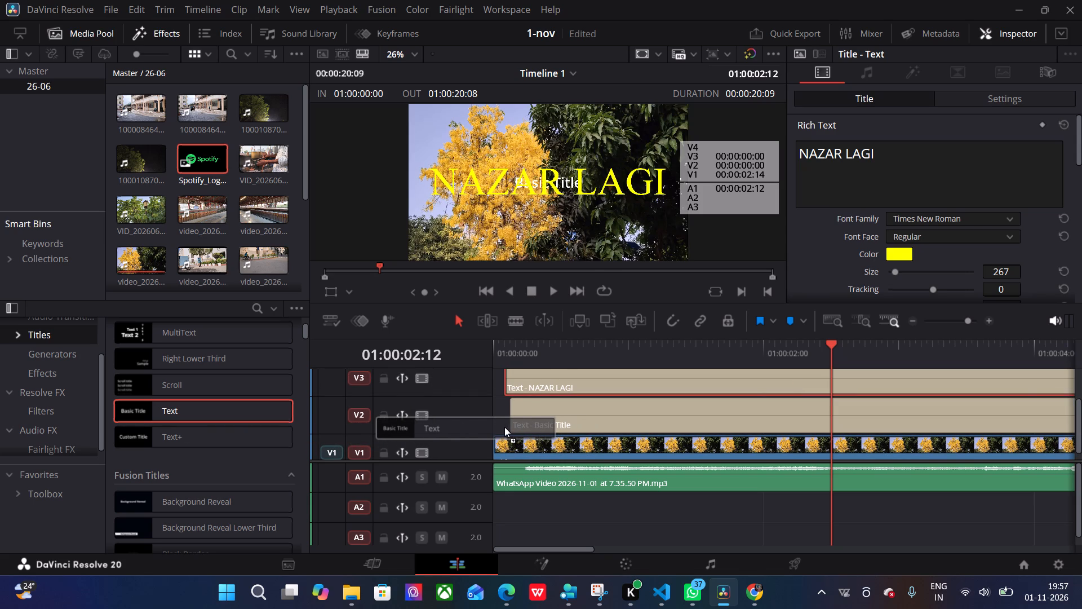
pyautogui.moveTo(504, 427); pyautogui.dragTo(503, 427)
# Clear the placeholder text of the new Basic Title clip on V2.
pyautogui.click(606, 418)
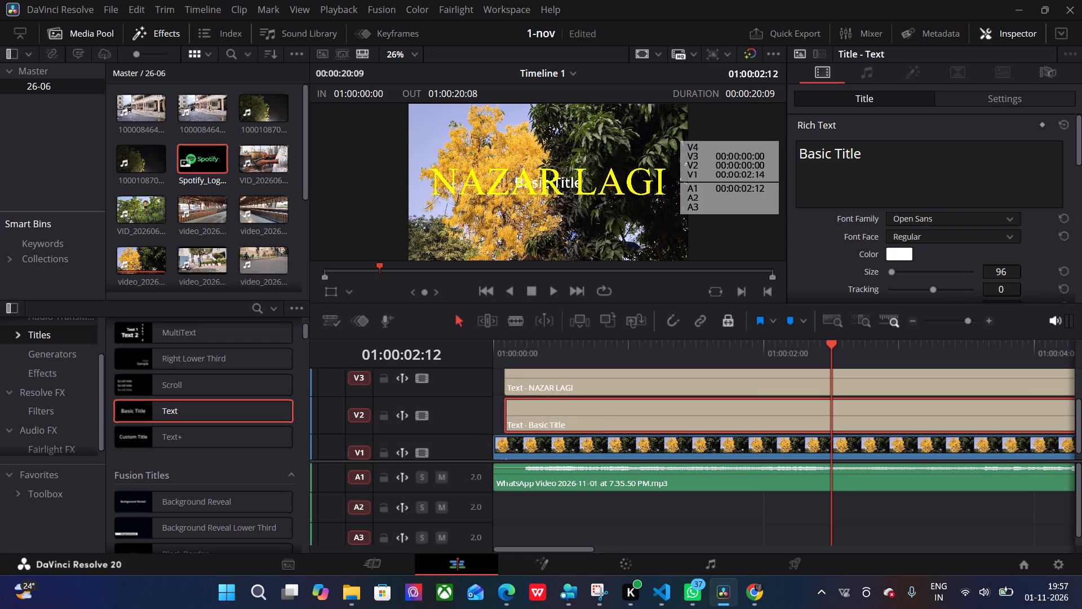
pyautogui.click(895, 160)
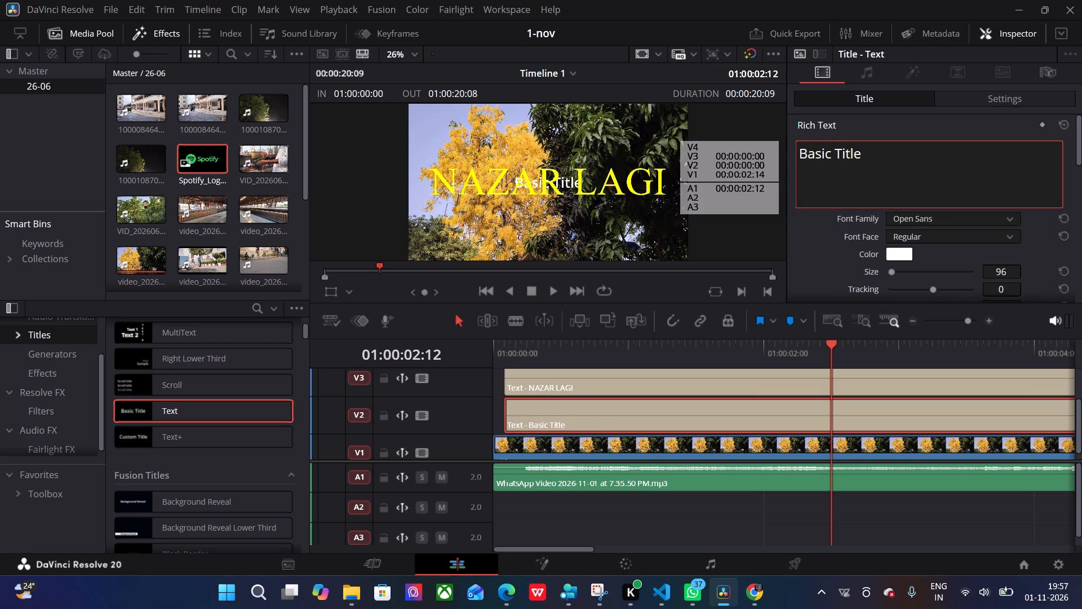
pyautogui.press('BackSpace')
pyautogui.press('BackSpace')
pyautogui.press('BackSpace')
pyautogui.press('BackSpace')
pyautogui.press('BackSpace')
pyautogui.press('BackSpace')
pyautogui.press('BackSpace')
pyautogui.press('BackSpace')
pyautogui.press('BackSpace')
pyautogui.press('BackSpace')
pyautogui.press('BackSpace')
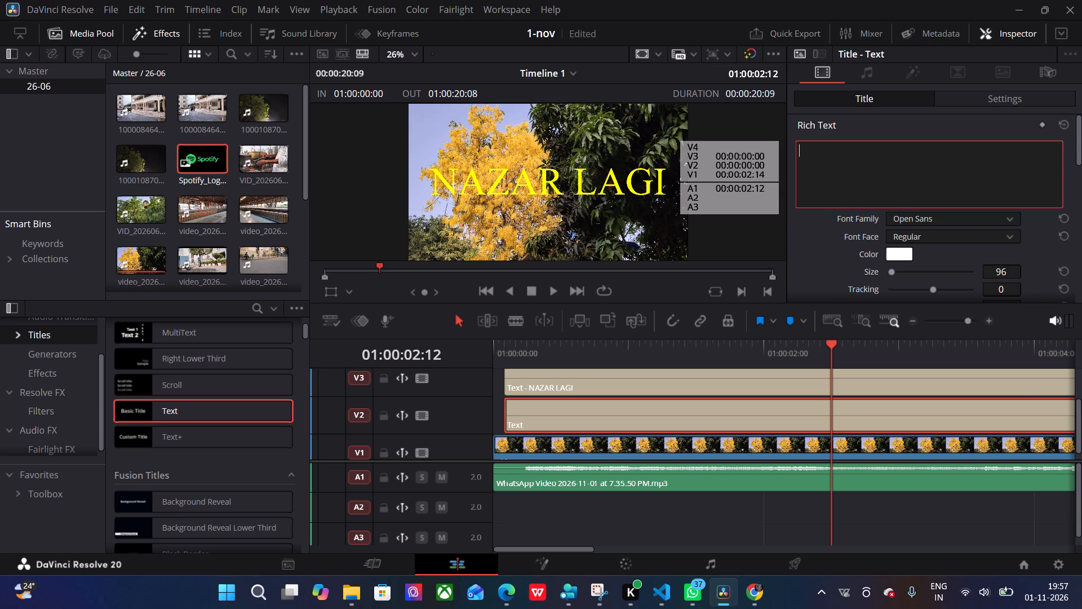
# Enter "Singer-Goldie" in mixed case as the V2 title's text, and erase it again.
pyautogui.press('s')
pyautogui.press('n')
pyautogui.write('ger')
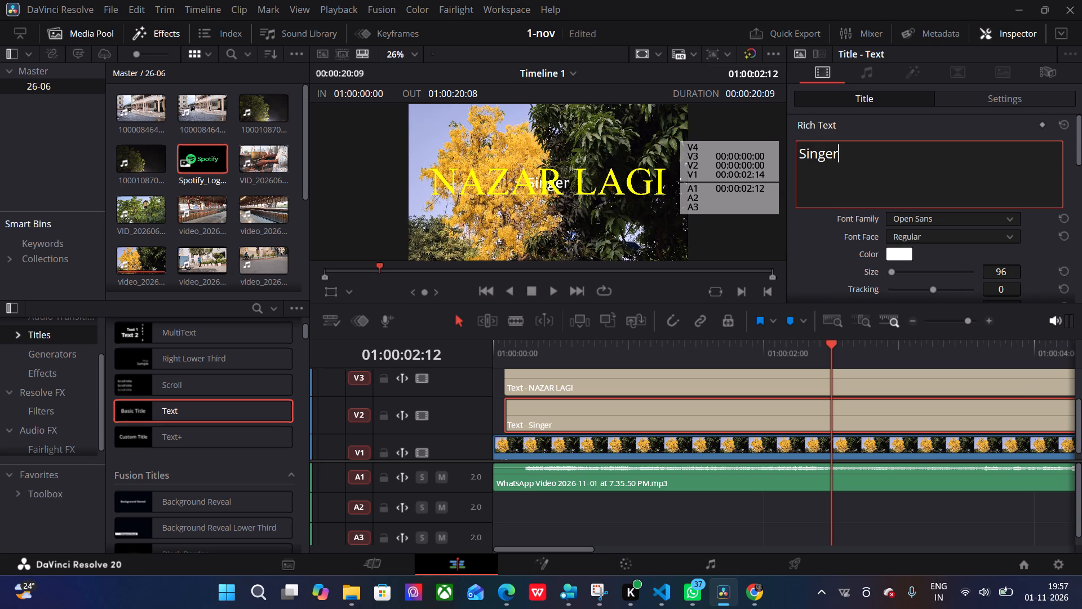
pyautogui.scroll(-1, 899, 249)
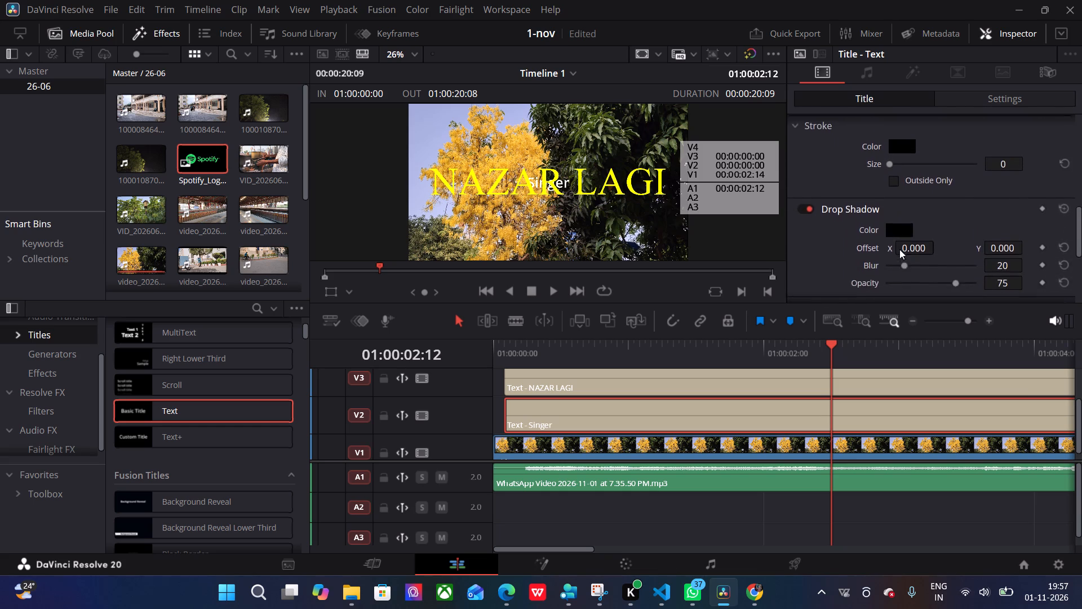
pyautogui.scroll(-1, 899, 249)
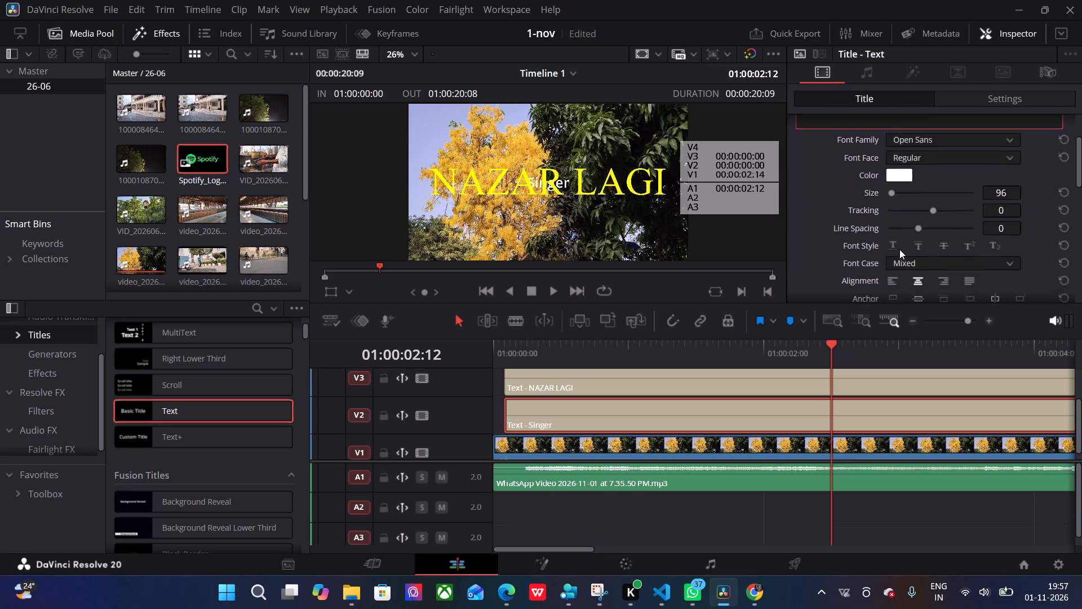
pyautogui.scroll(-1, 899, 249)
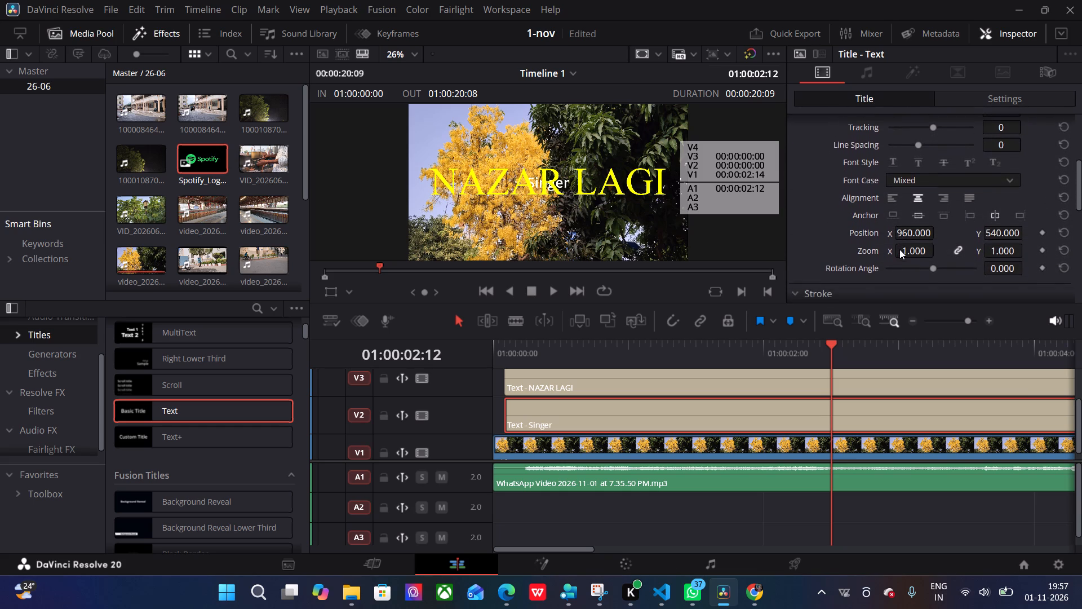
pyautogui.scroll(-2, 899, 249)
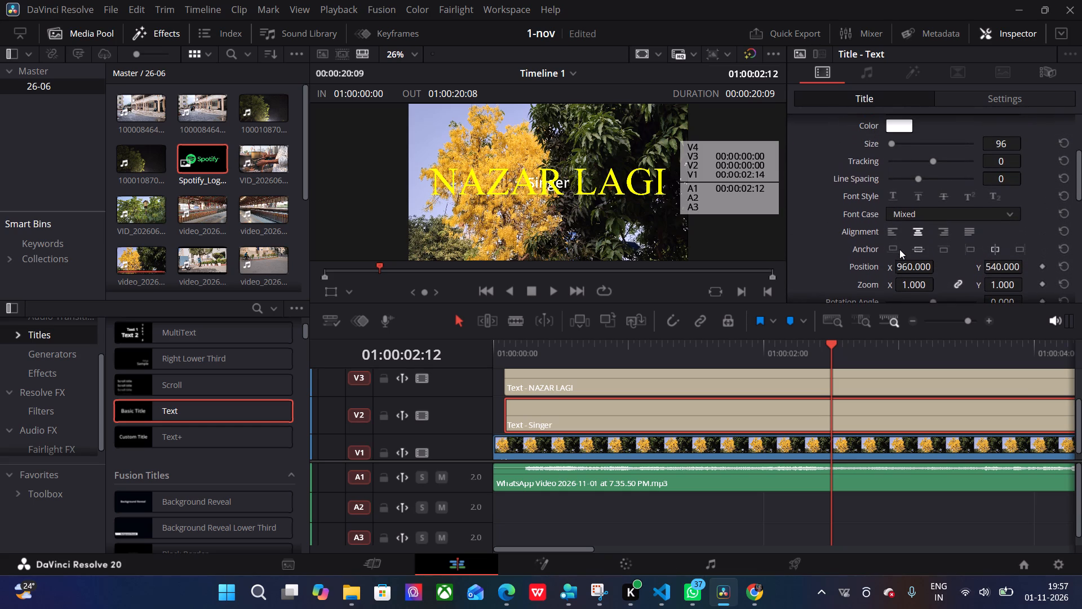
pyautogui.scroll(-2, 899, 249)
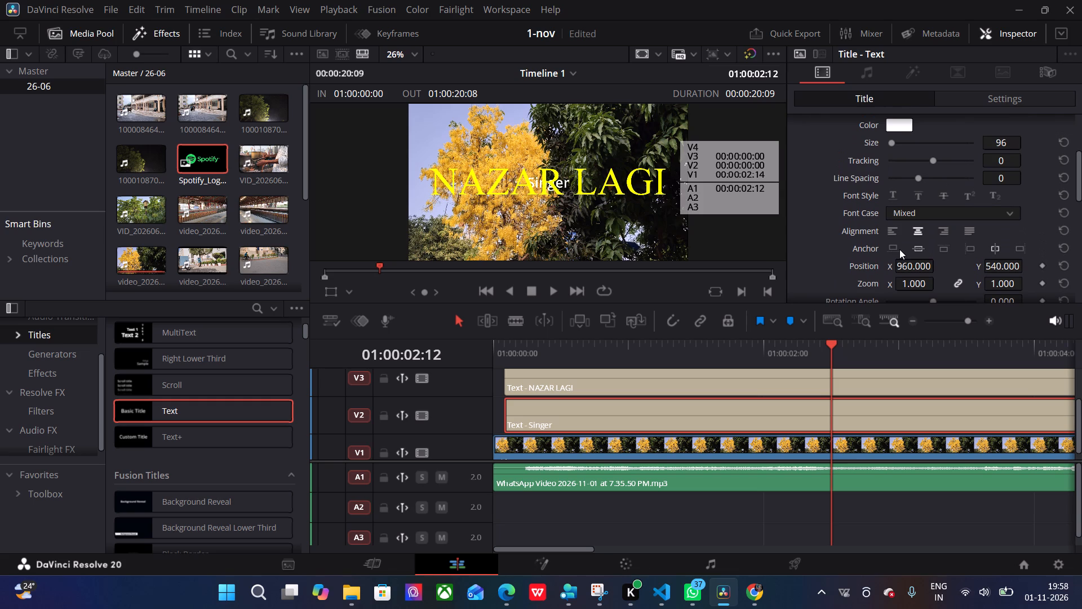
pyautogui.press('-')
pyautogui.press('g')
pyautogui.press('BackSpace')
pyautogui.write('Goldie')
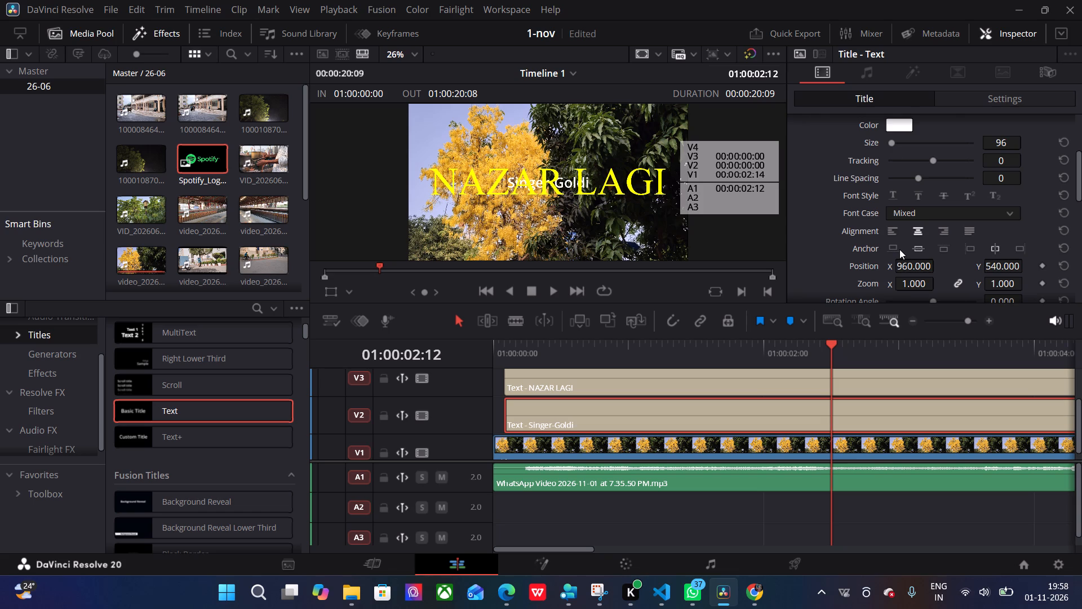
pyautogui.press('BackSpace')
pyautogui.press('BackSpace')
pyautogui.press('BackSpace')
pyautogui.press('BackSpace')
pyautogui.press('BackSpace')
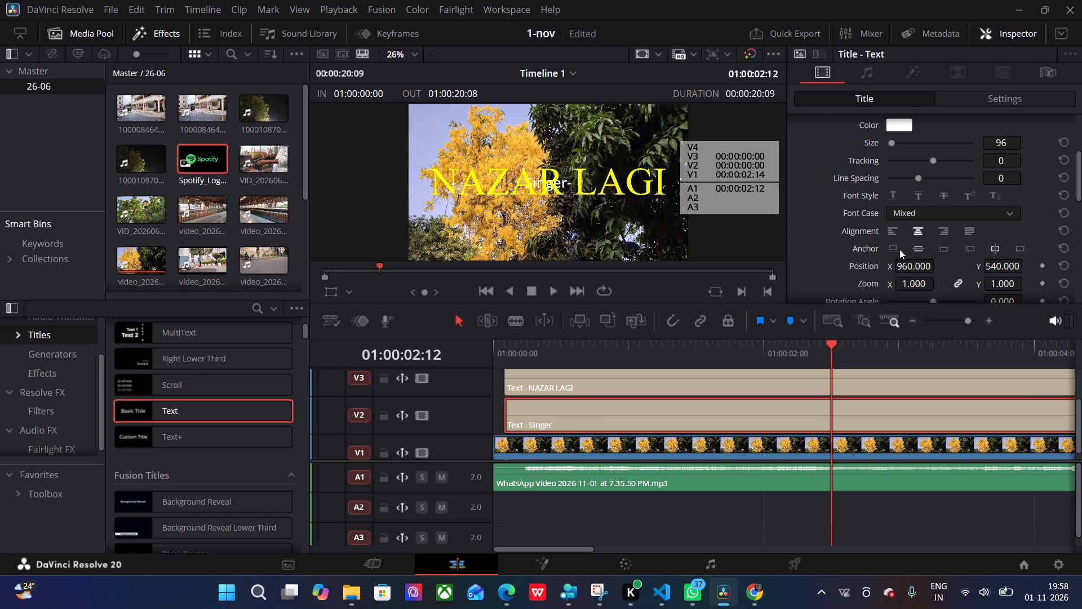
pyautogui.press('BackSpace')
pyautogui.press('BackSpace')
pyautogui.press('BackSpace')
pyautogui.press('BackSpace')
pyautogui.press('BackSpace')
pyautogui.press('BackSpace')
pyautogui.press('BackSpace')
# Enter "SINGER-GOLDIE SOHEL & ASEES KAUR" as the V2 title's first text line and start a second line.
pyautogui.write('SINGER')
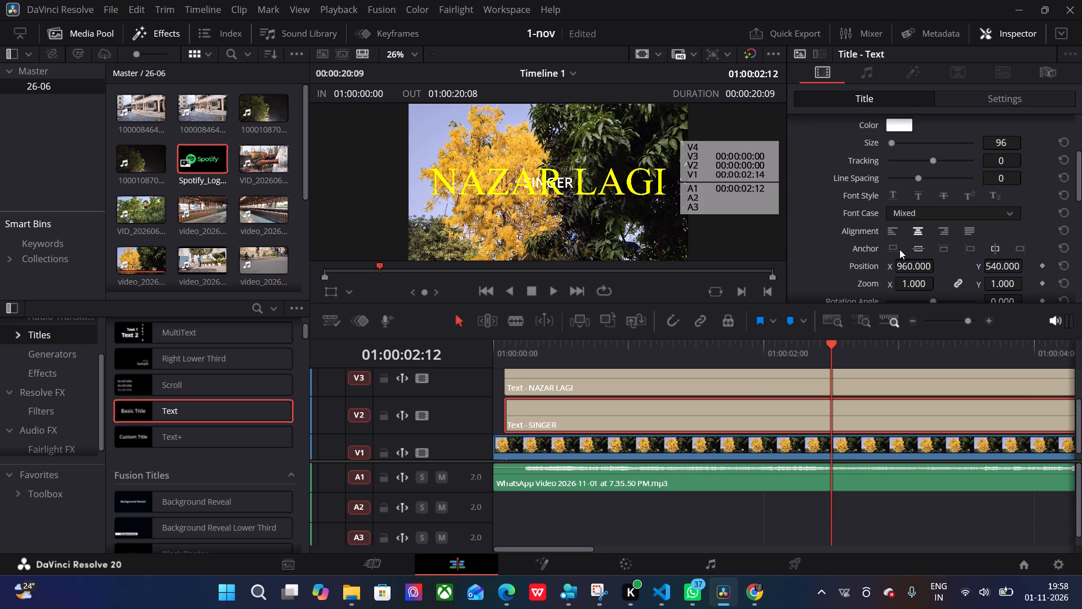
pyautogui.write('-GOLDIE')
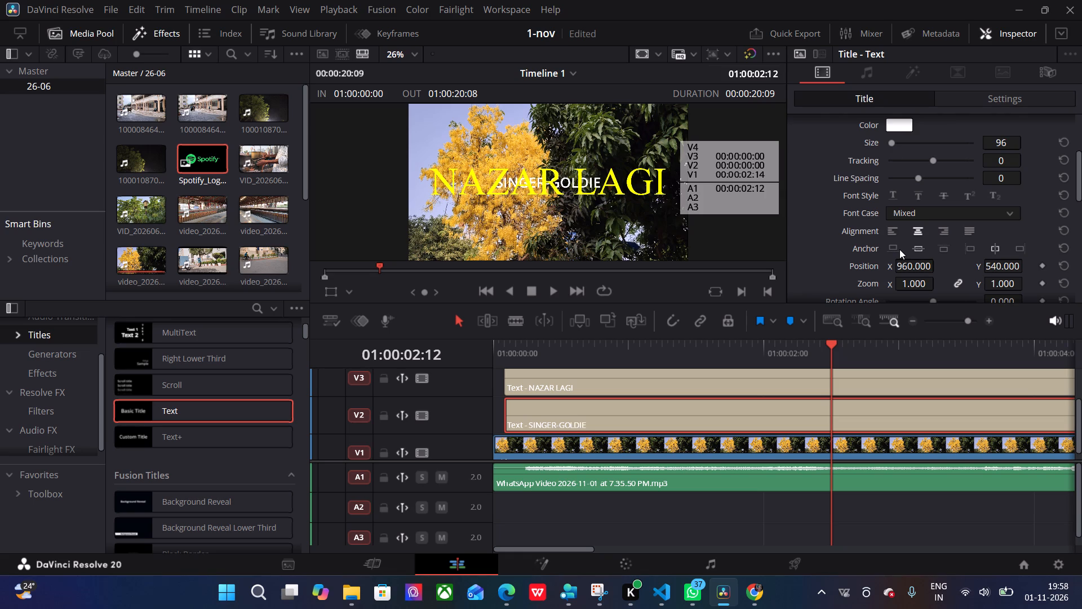
pyautogui.press('space')
pyautogui.write('SOHEL &')
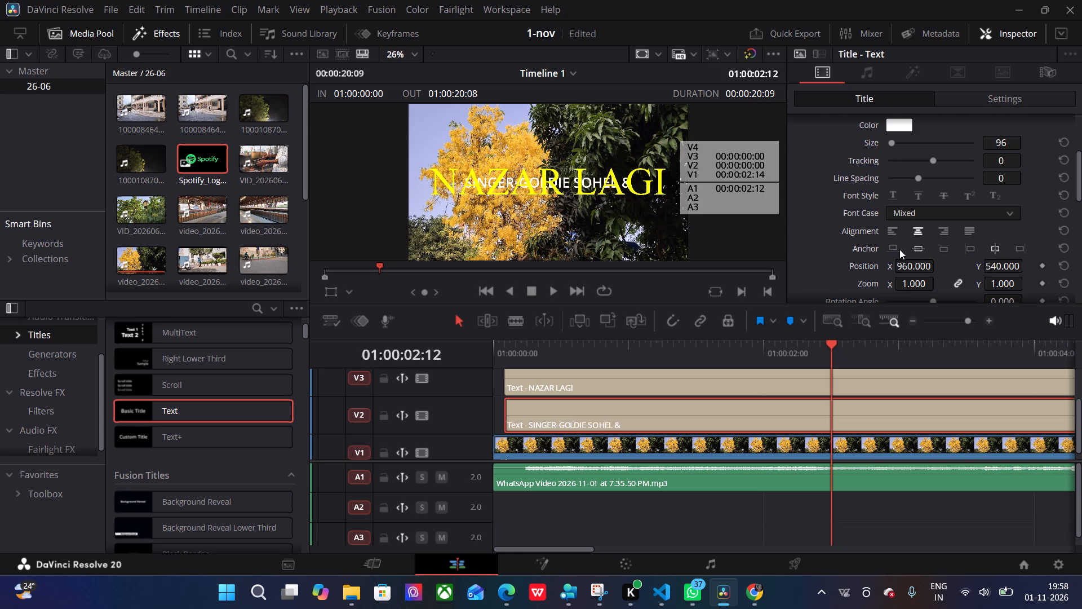
pyautogui.press('space')
pyautogui.write('ASEE')
pyautogui.press('s')
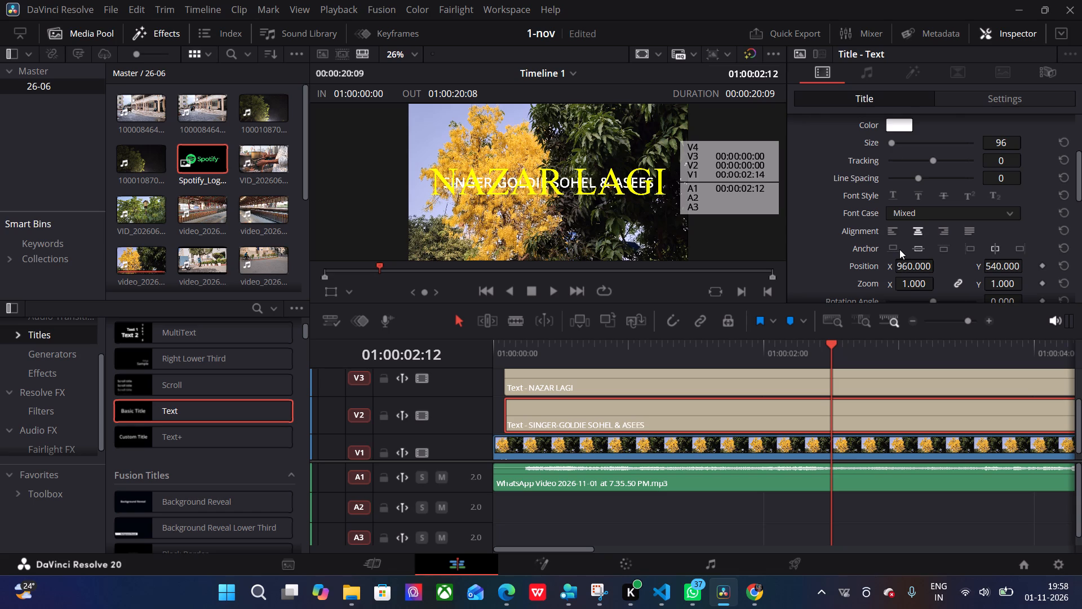
pyautogui.press('space')
pyautogui.write('KAUR')
pyautogui.hotkey('shift', 'Return')
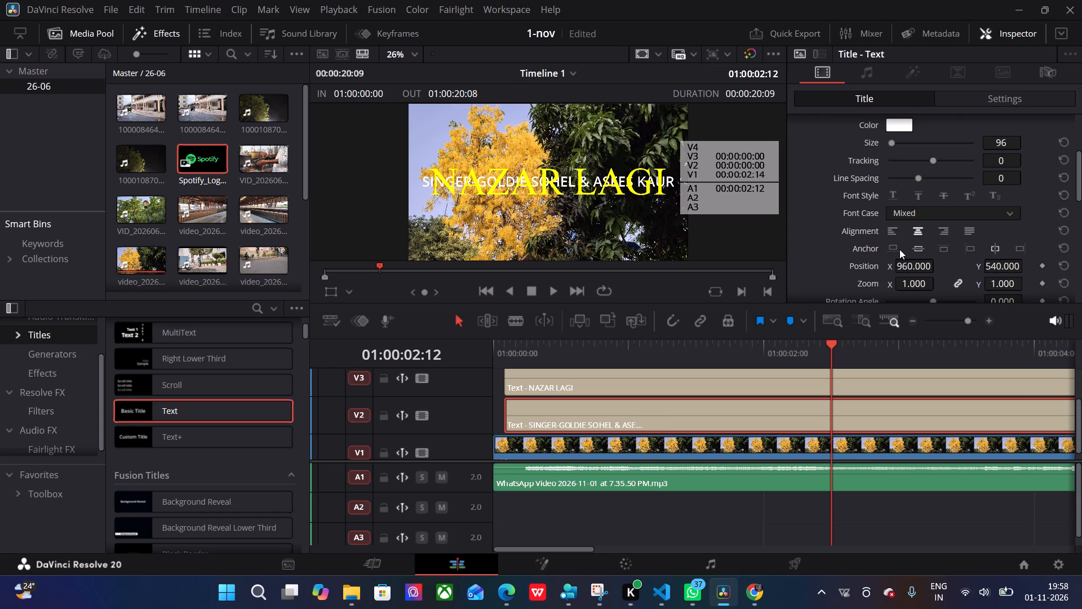
# Add "MUSIC COMPOSER - GOLDIE SOHEL" as the second line of the V2 title's text.
pyautogui.write('MUSIC')
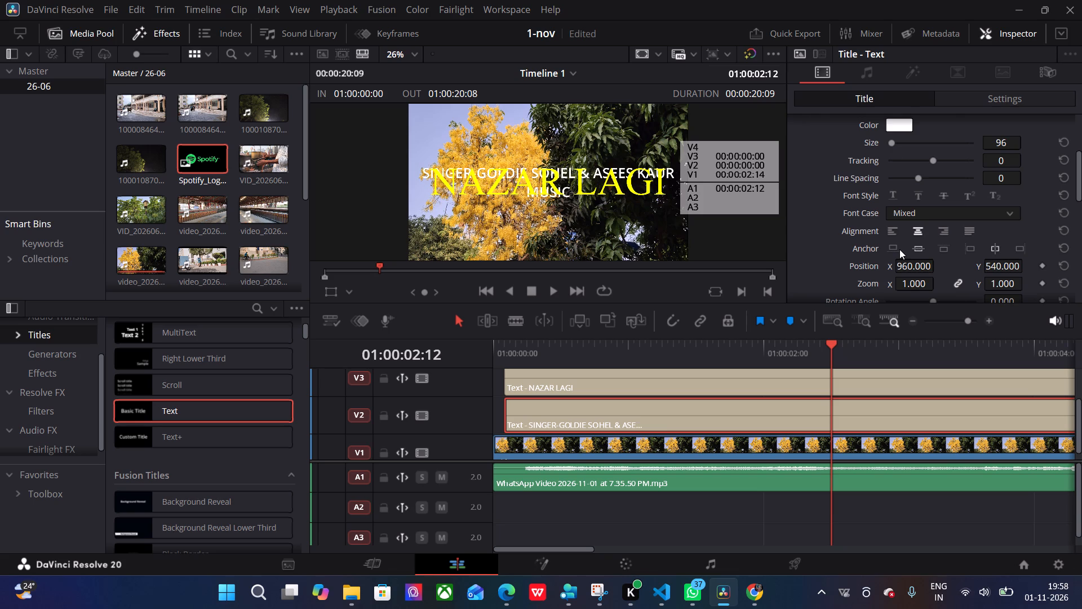
pyautogui.press('space')
pyautogui.press('c')
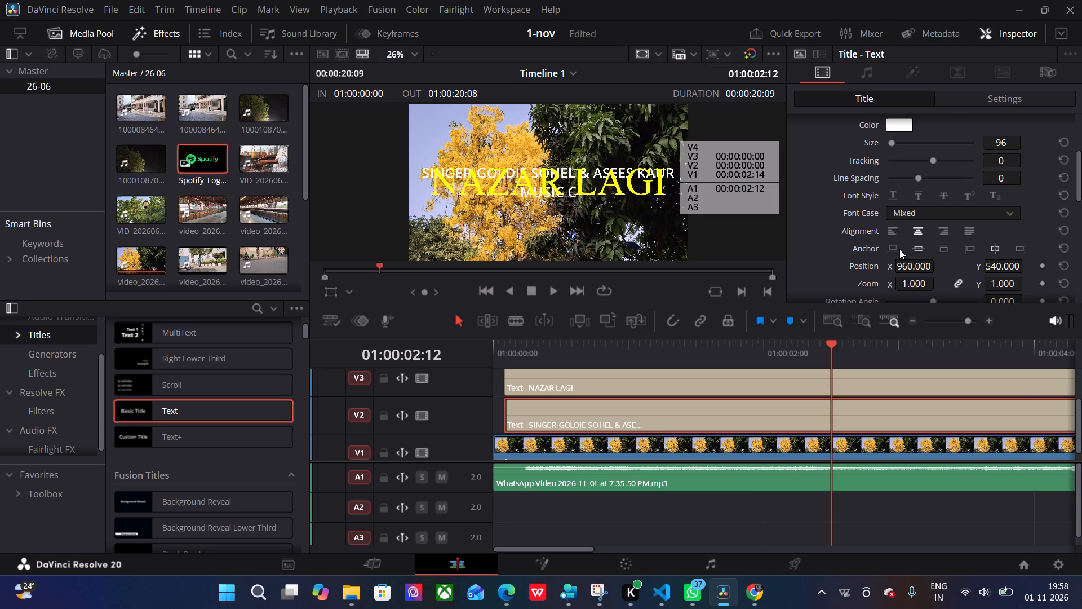
pyautogui.press('o')
pyautogui.press('m')
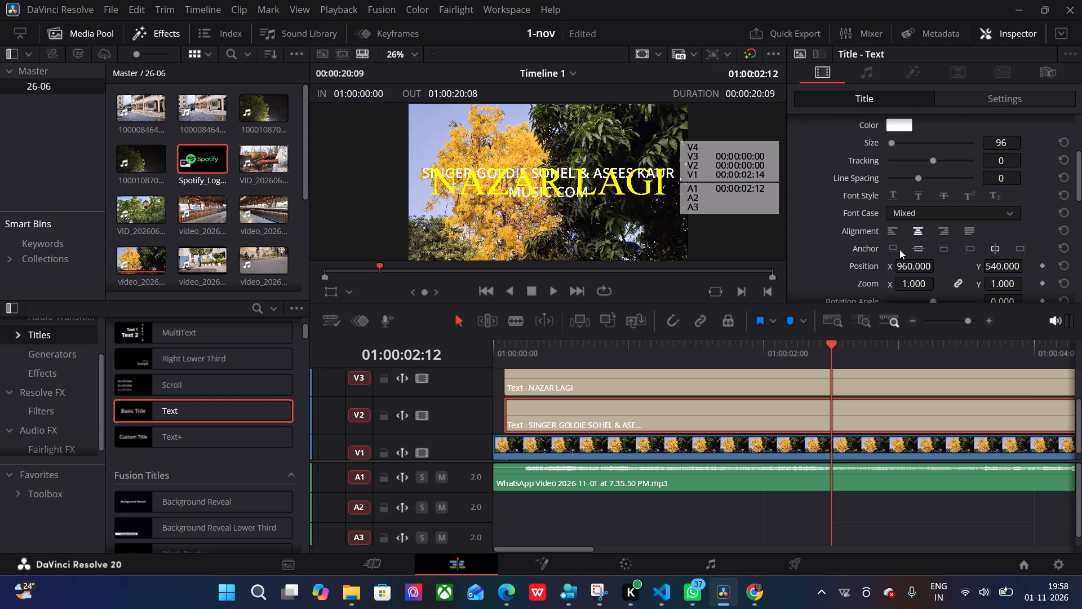
pyautogui.write('POSER')
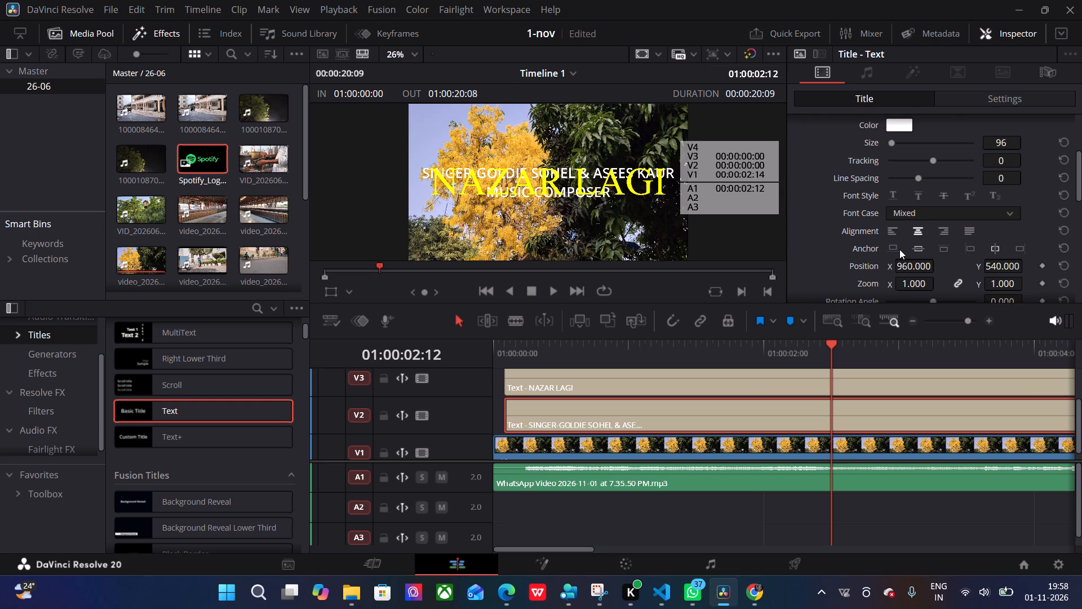
pyautogui.press('space')
pyautogui.write('- G')
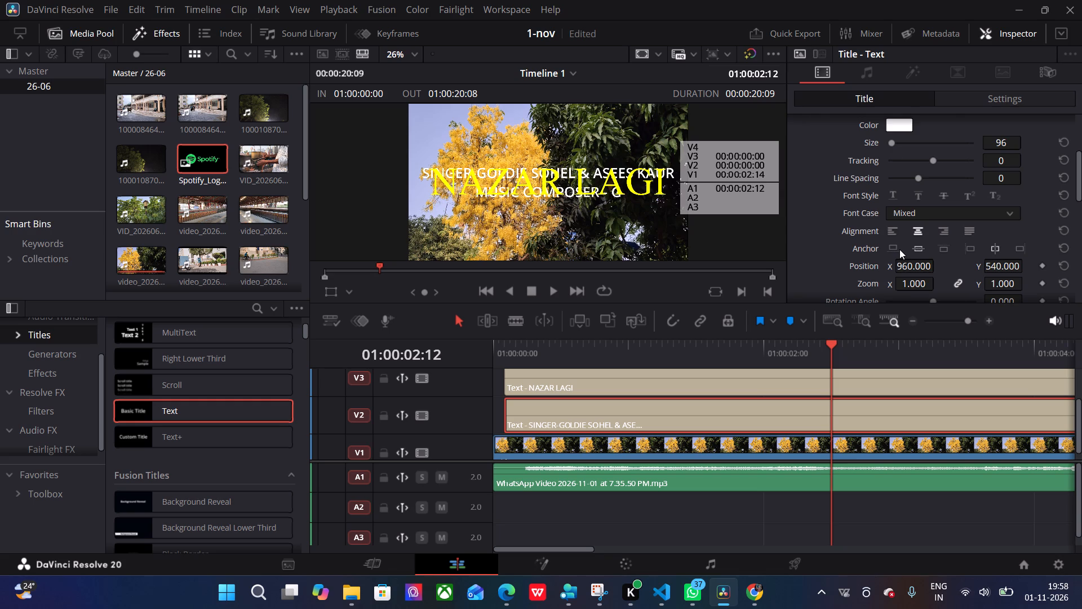
pyautogui.write('OLDIE')
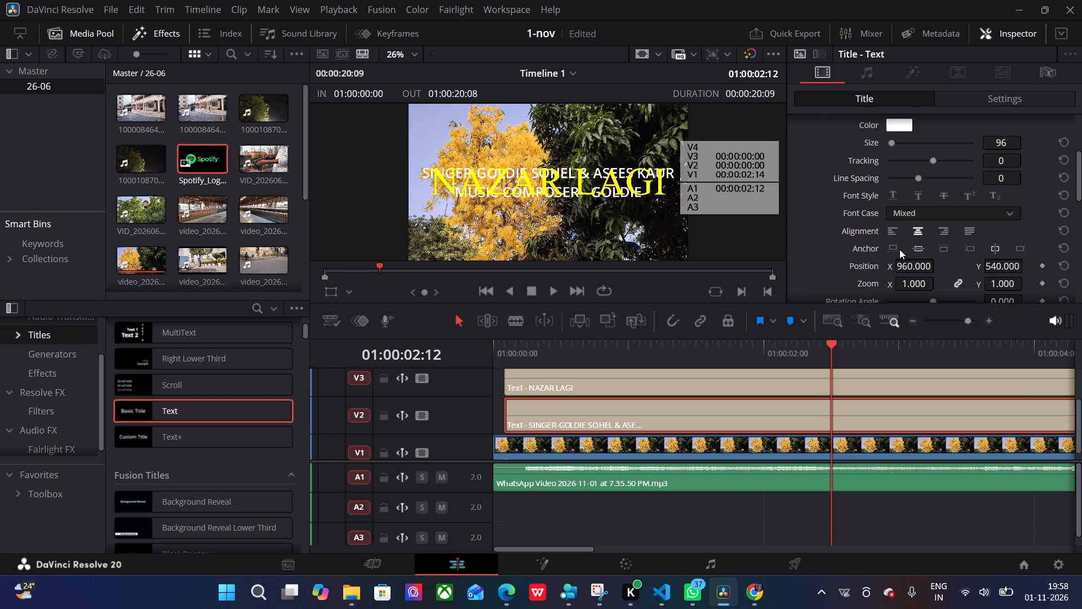
pyautogui.press('space')
pyautogui.write('SOHE')
pyautogui.press('l')
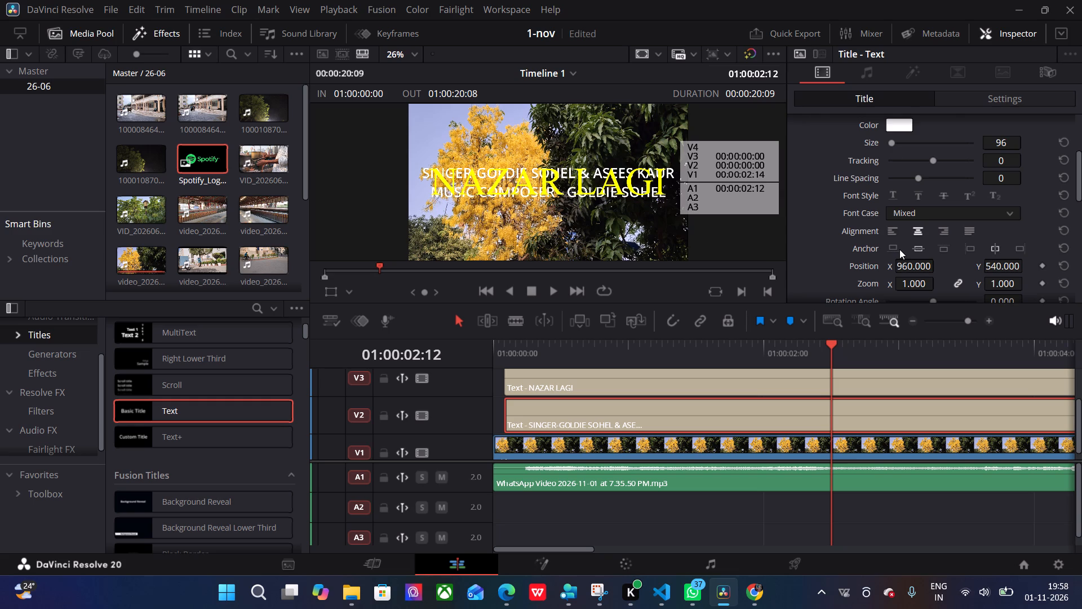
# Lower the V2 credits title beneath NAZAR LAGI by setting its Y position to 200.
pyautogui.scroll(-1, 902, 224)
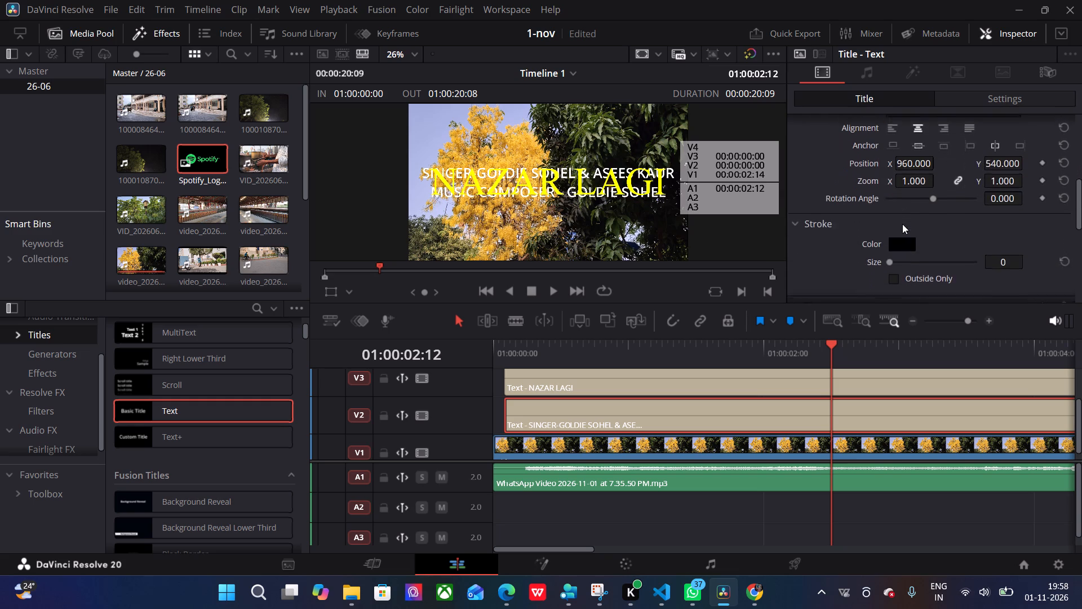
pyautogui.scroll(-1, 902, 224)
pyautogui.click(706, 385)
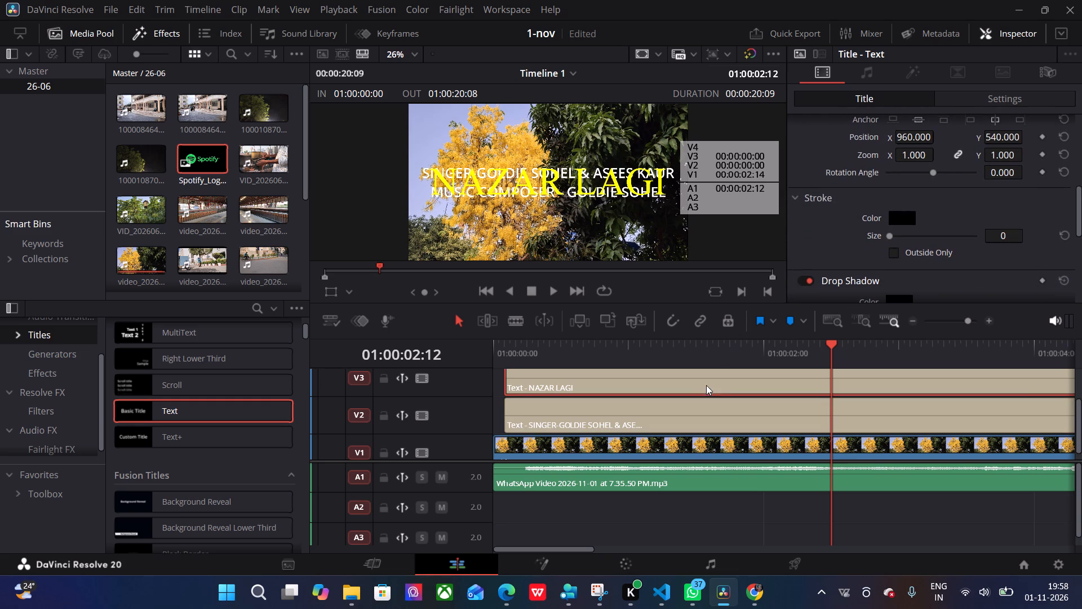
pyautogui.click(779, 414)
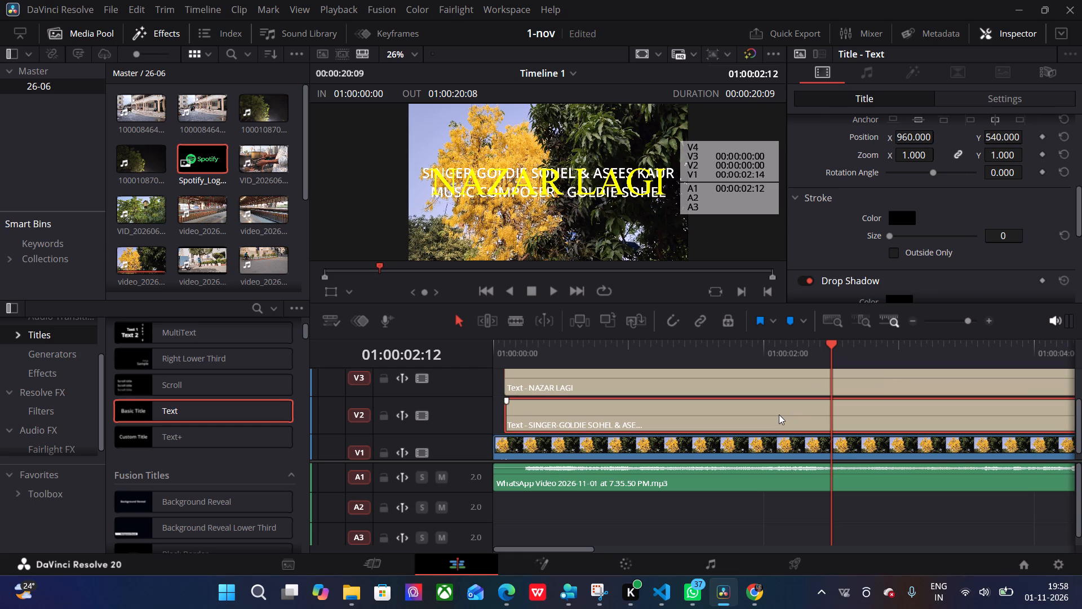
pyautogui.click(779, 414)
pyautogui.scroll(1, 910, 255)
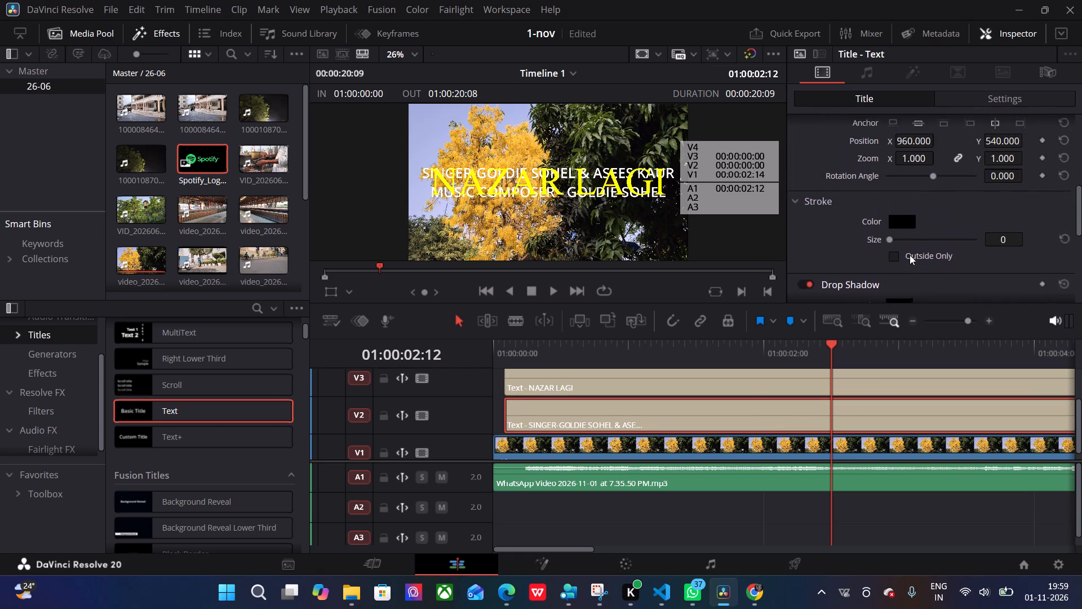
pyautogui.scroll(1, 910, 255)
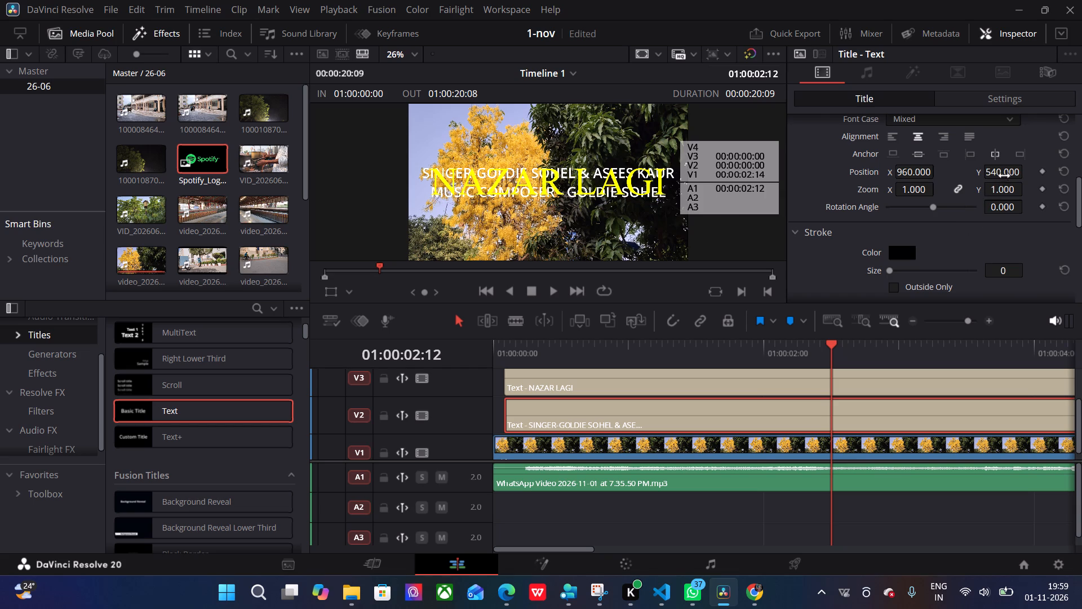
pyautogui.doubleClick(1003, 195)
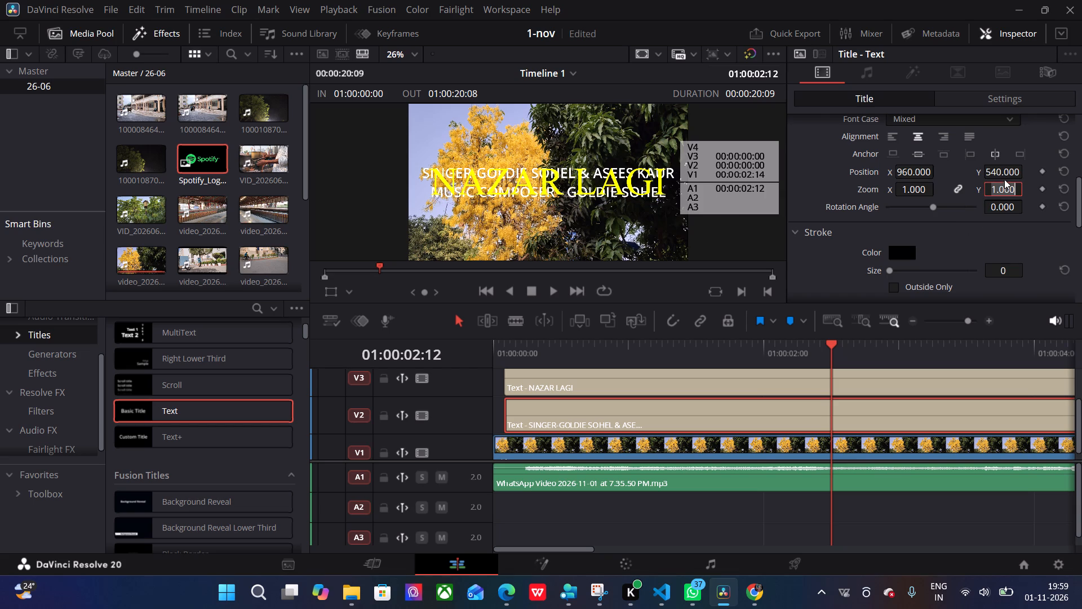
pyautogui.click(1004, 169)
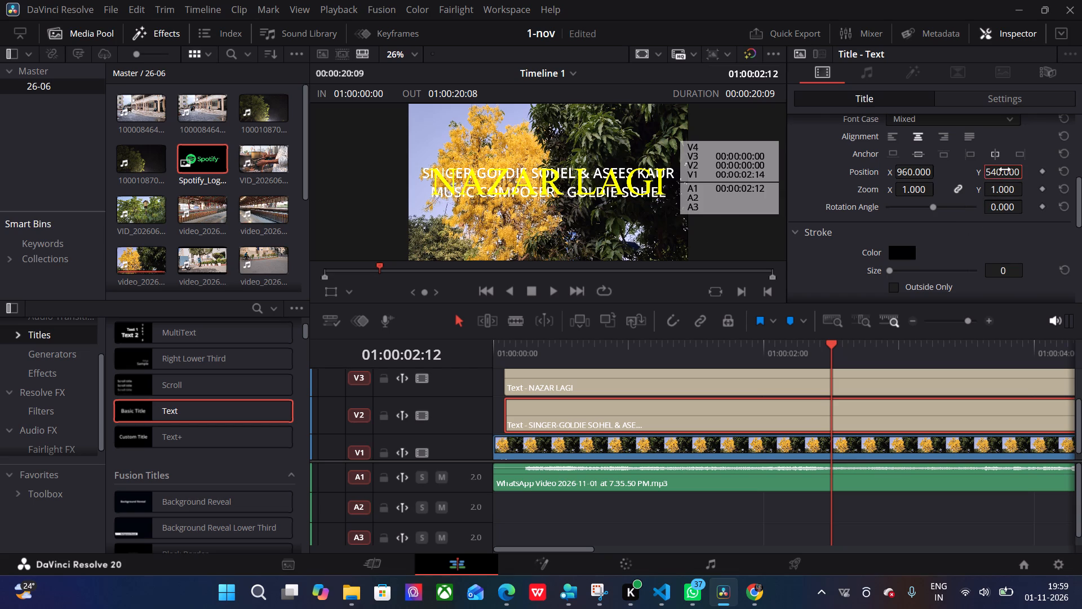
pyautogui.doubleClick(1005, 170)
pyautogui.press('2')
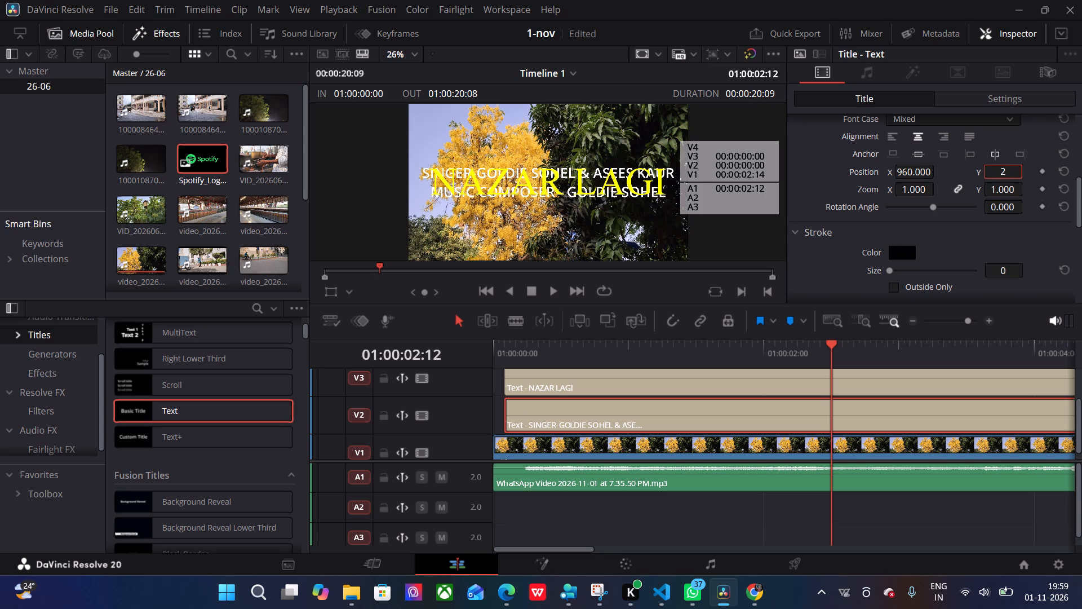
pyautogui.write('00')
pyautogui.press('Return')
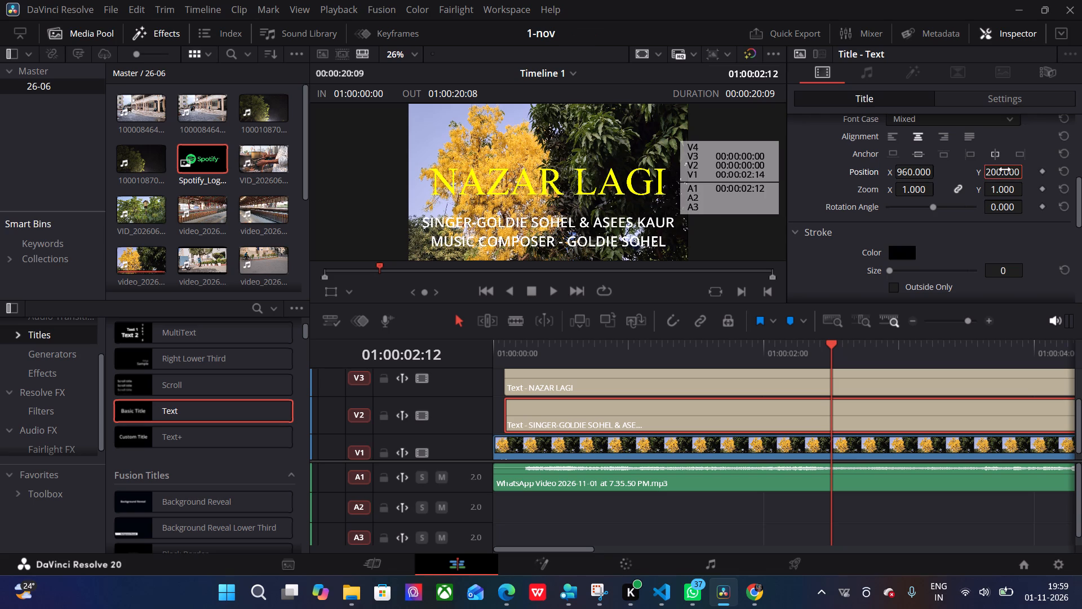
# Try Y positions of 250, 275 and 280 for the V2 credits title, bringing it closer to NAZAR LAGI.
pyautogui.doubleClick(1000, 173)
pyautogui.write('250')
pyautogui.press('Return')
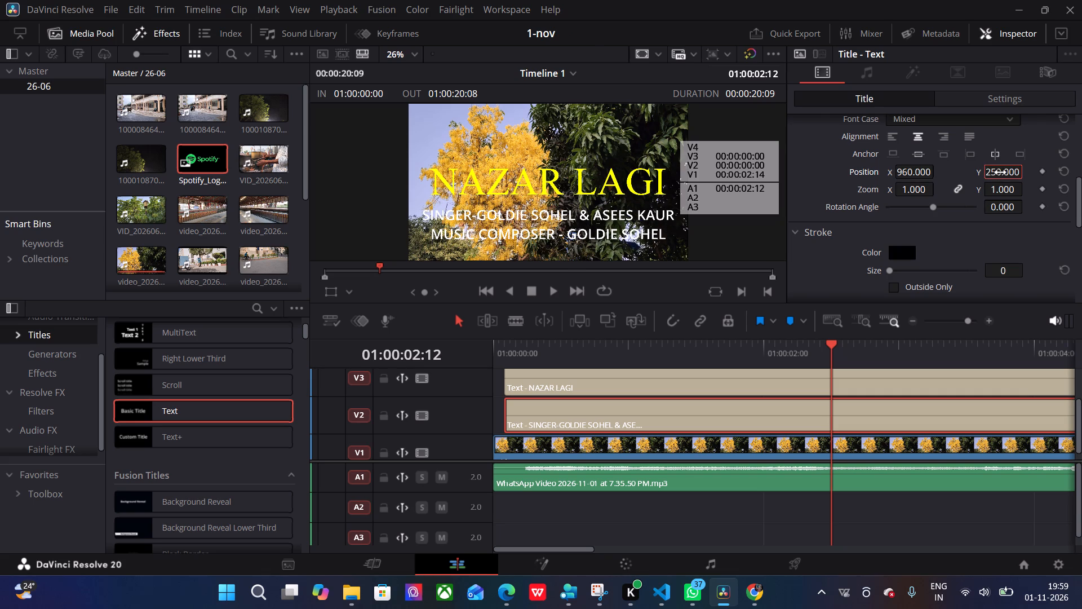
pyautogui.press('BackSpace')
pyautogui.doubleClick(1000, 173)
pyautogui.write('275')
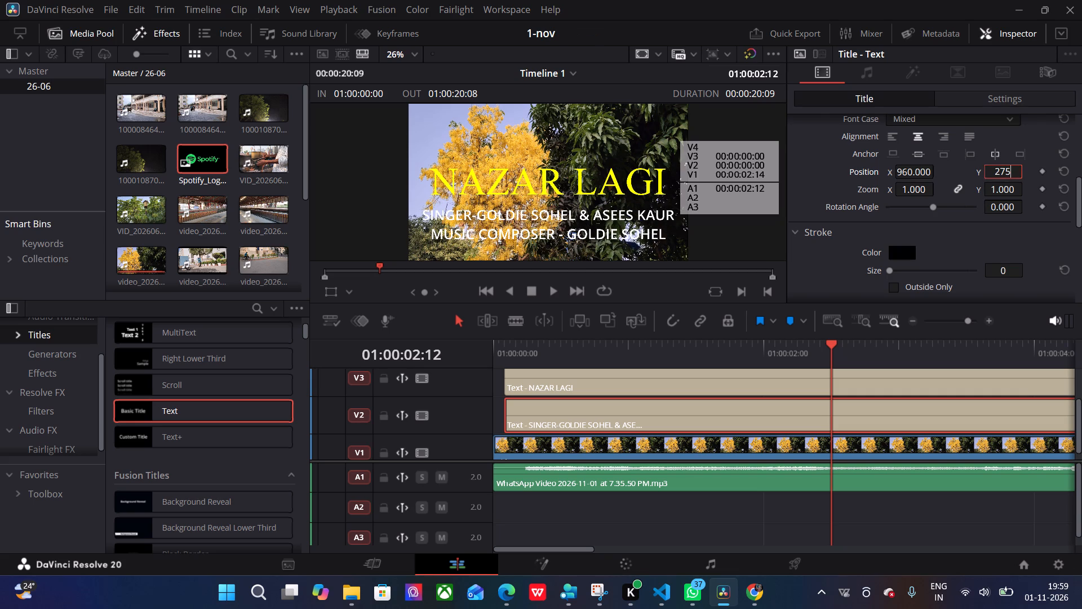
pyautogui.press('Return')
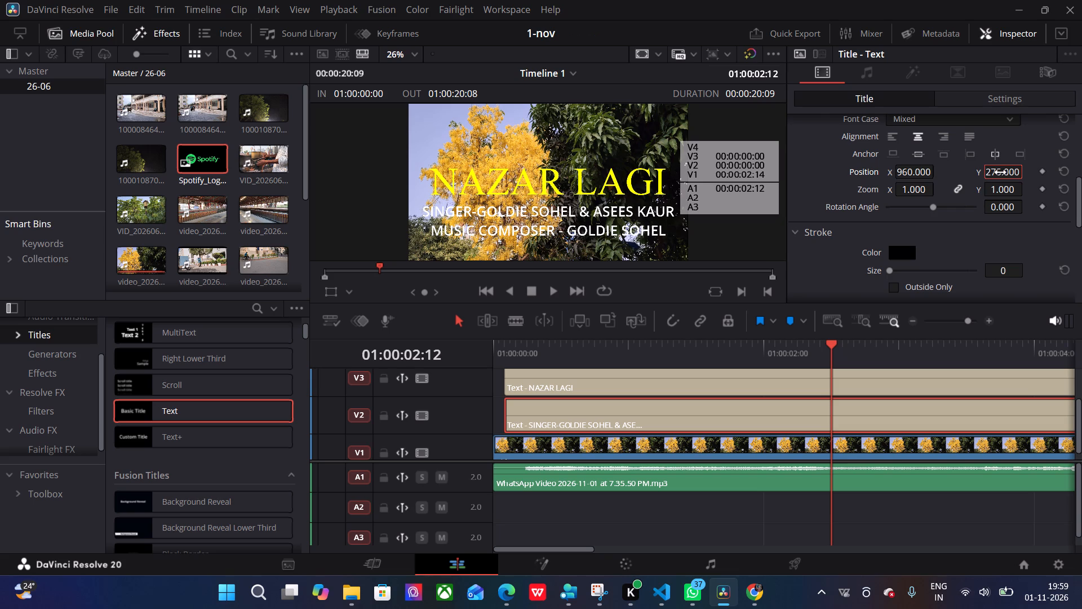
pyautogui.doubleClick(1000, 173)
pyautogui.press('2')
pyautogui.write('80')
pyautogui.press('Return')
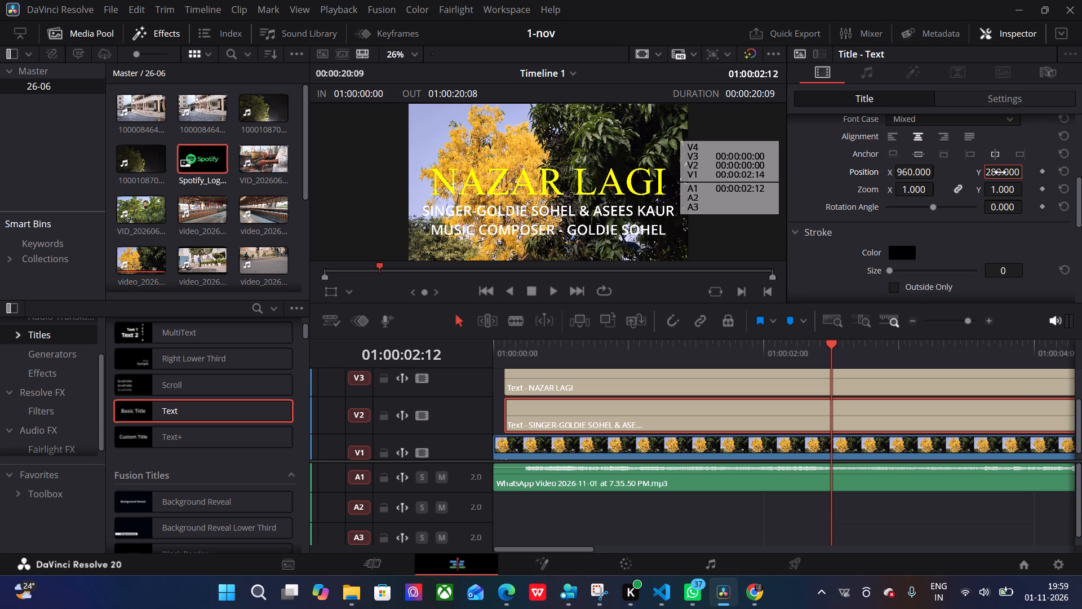
# Set the V2 credits title's Y position to 295.
pyautogui.press('2')
pyautogui.write('95')
pyautogui.press('Return')
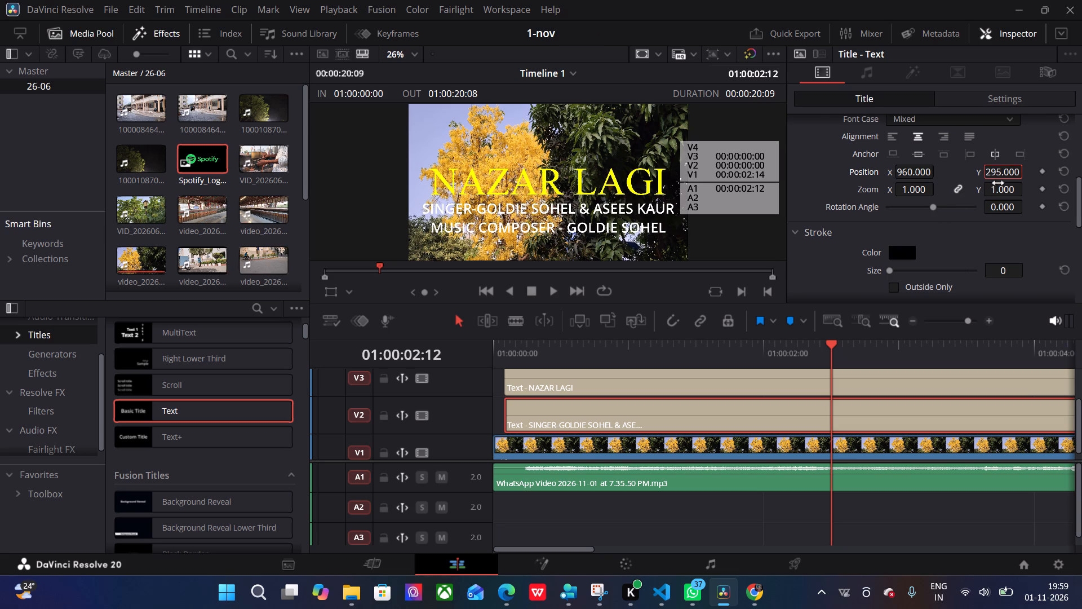
# Scale down the V2 credits title by setting its linked X and Y zoom to 0.500.
pyautogui.doubleClick(1005, 188)
pyautogui.write('.500')
pyautogui.press('Return')
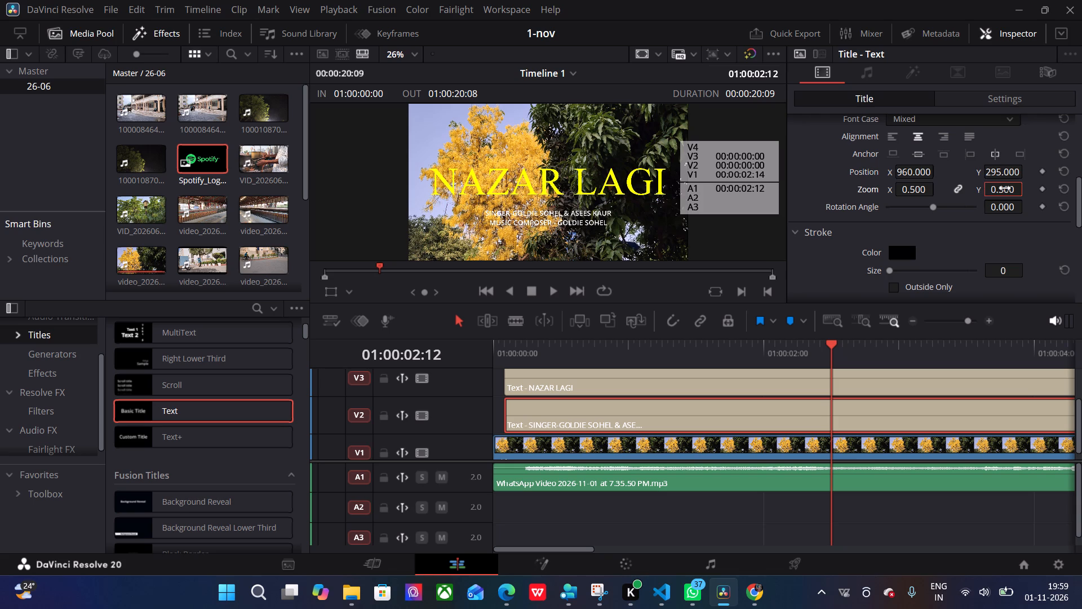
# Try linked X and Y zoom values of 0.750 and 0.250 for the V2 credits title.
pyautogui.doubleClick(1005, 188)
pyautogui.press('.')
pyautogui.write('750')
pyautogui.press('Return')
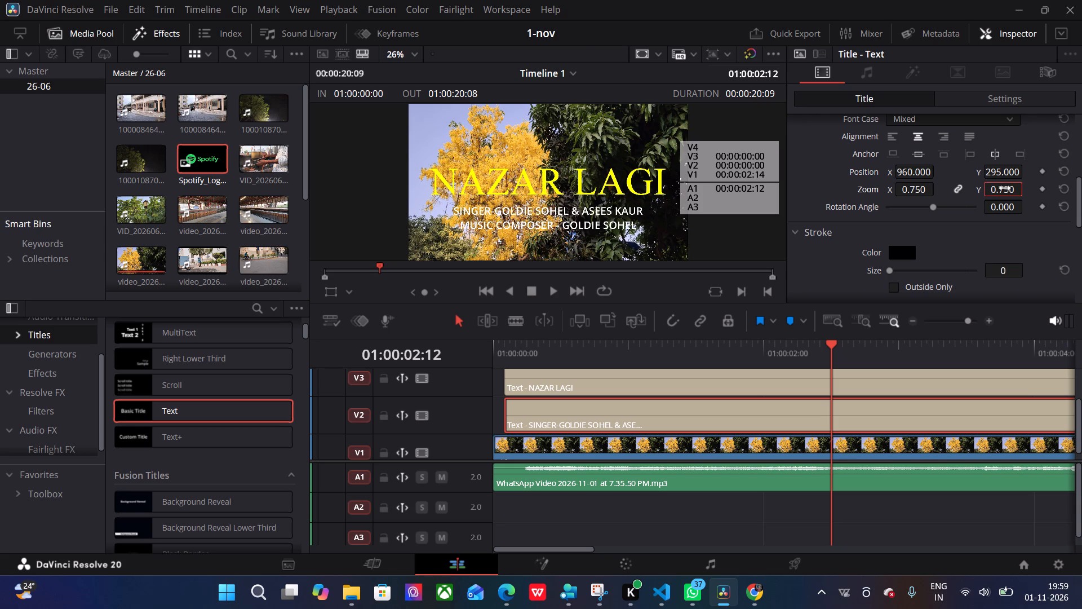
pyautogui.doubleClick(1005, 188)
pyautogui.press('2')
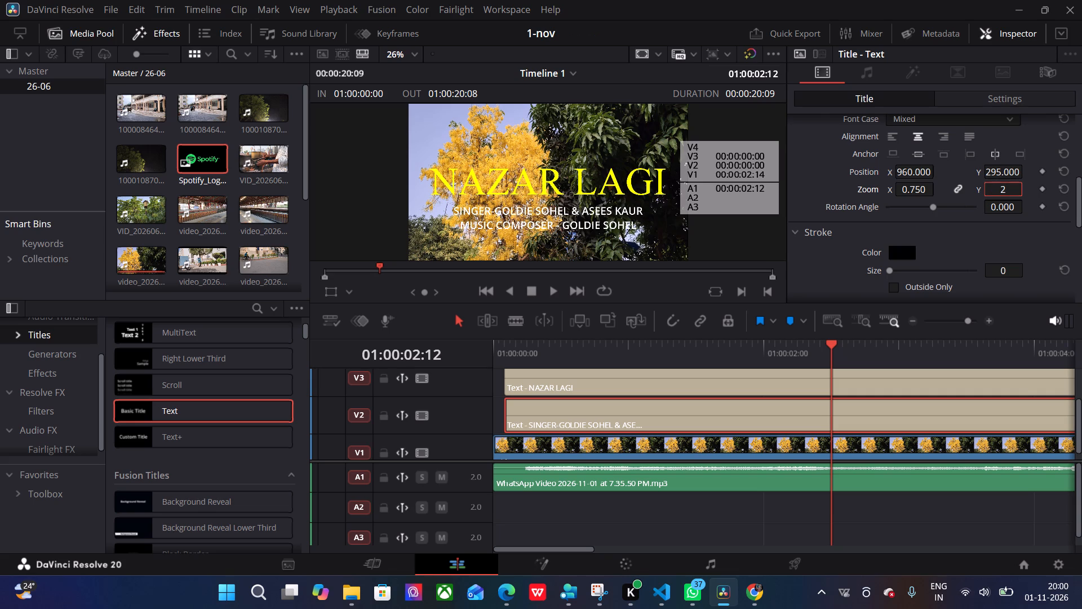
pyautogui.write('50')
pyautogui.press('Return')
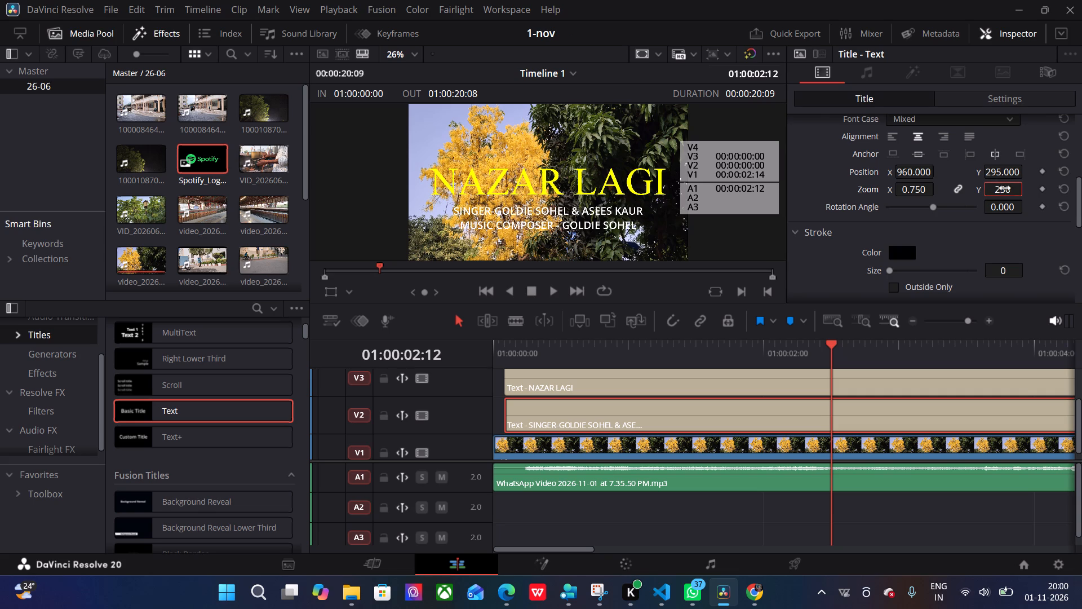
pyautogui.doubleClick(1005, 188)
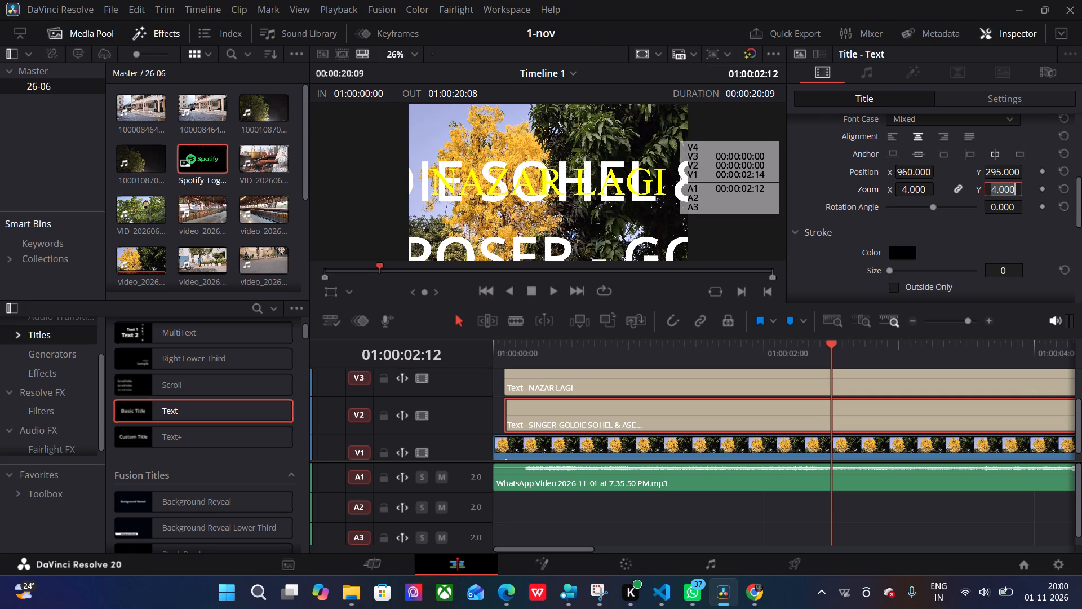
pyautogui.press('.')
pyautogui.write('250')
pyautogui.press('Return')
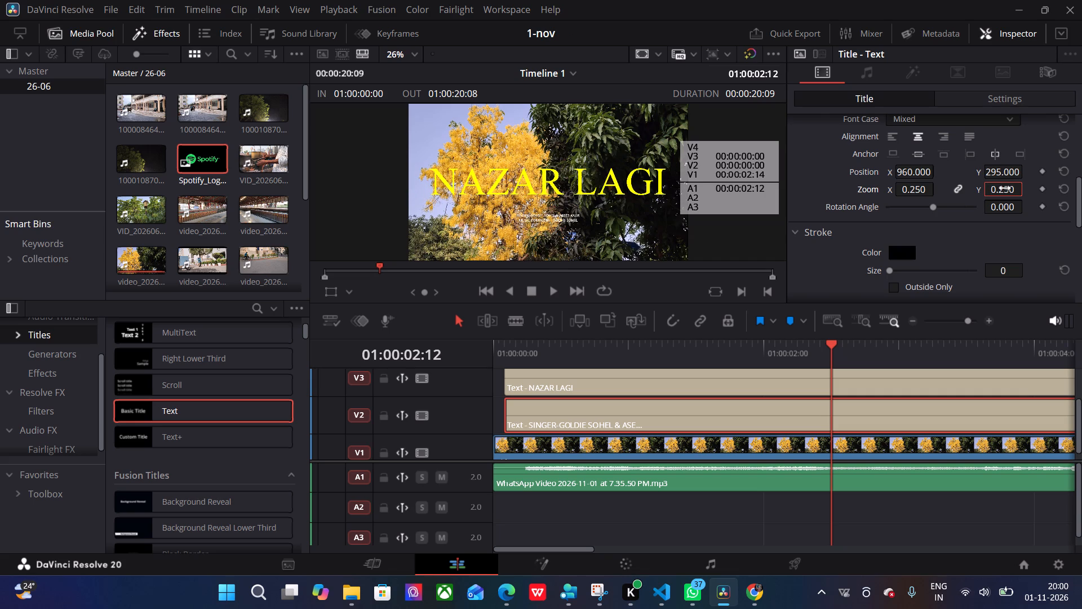
# Set the V2 credits title's linked X and Y zoom to 0.350.
pyautogui.doubleClick(1005, 188)
pyautogui.write('350')
pyautogui.press('Return')
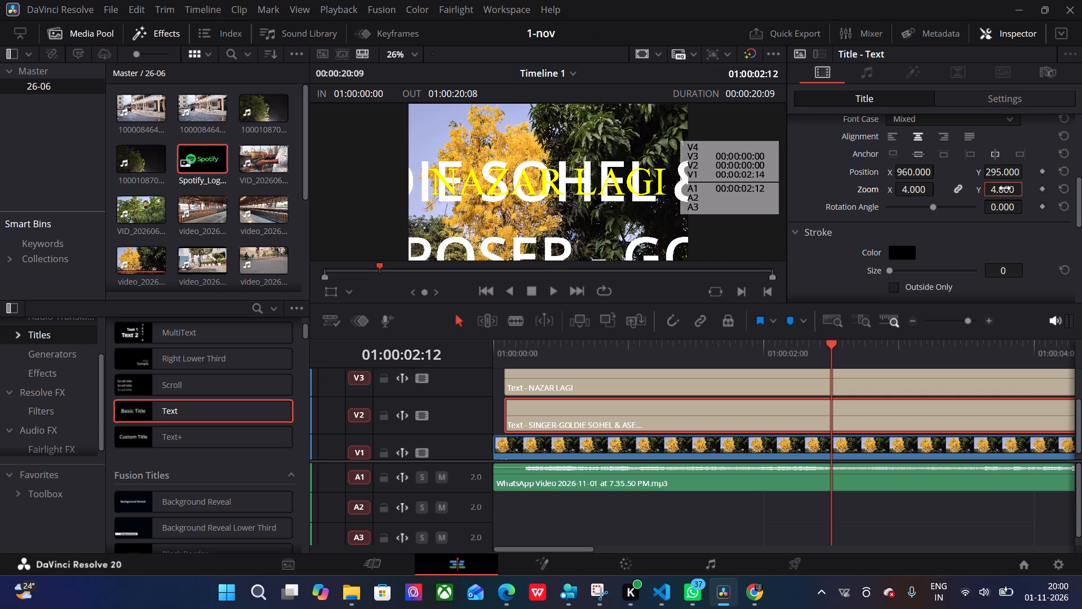
pyautogui.doubleClick(1005, 188)
pyautogui.press('/')
pyautogui.press('.')
pyautogui.write('350')
pyautogui.press('Return')
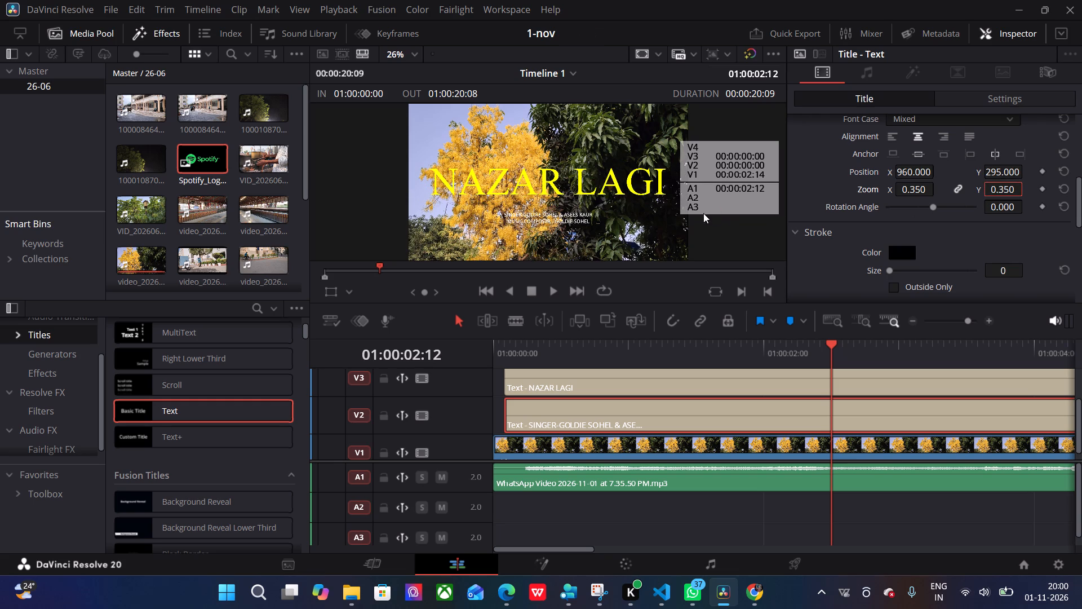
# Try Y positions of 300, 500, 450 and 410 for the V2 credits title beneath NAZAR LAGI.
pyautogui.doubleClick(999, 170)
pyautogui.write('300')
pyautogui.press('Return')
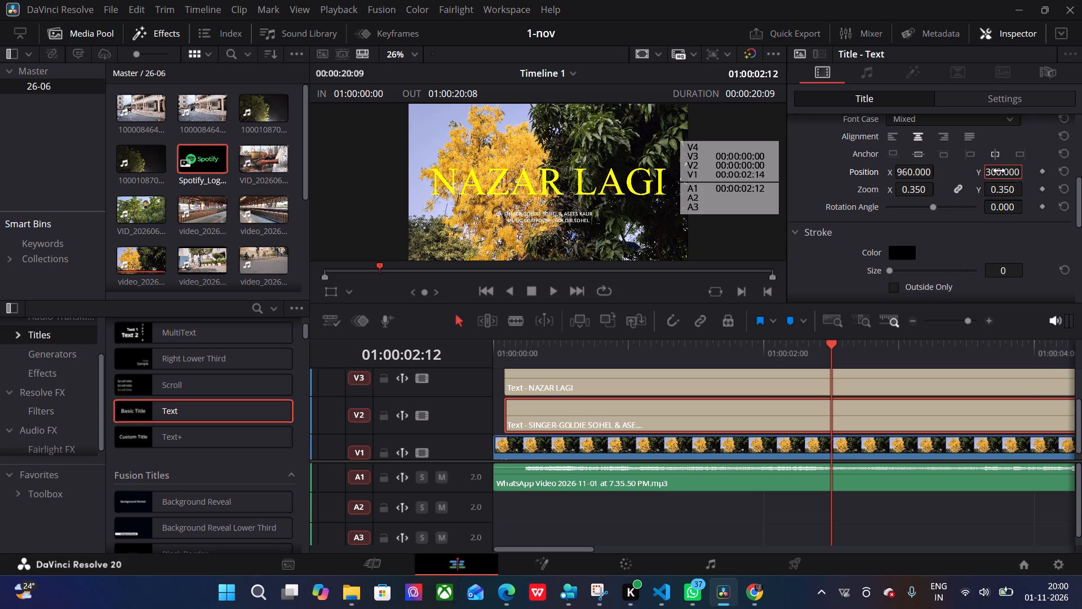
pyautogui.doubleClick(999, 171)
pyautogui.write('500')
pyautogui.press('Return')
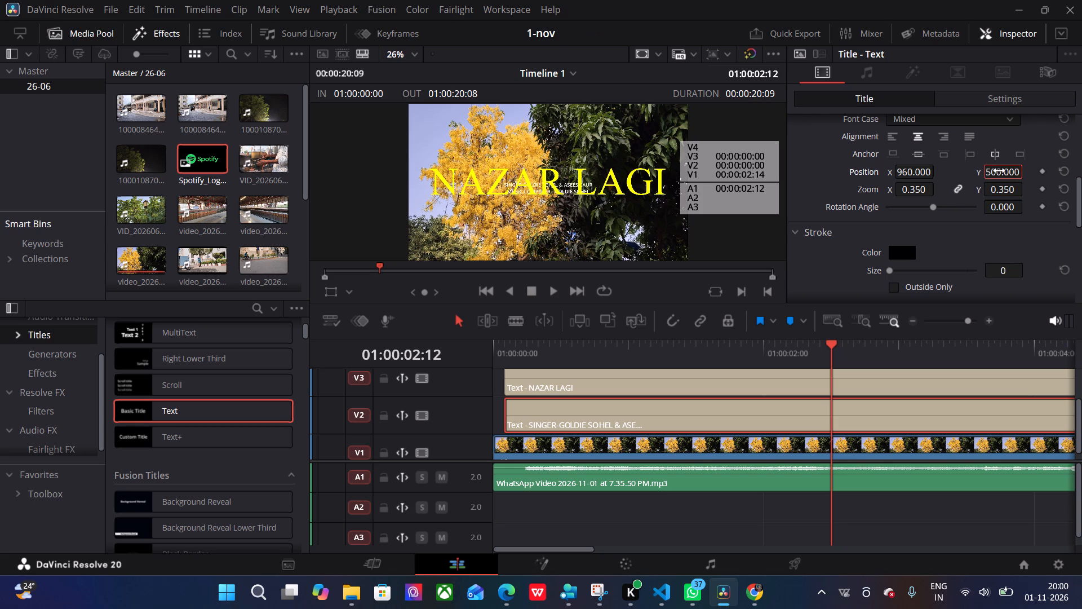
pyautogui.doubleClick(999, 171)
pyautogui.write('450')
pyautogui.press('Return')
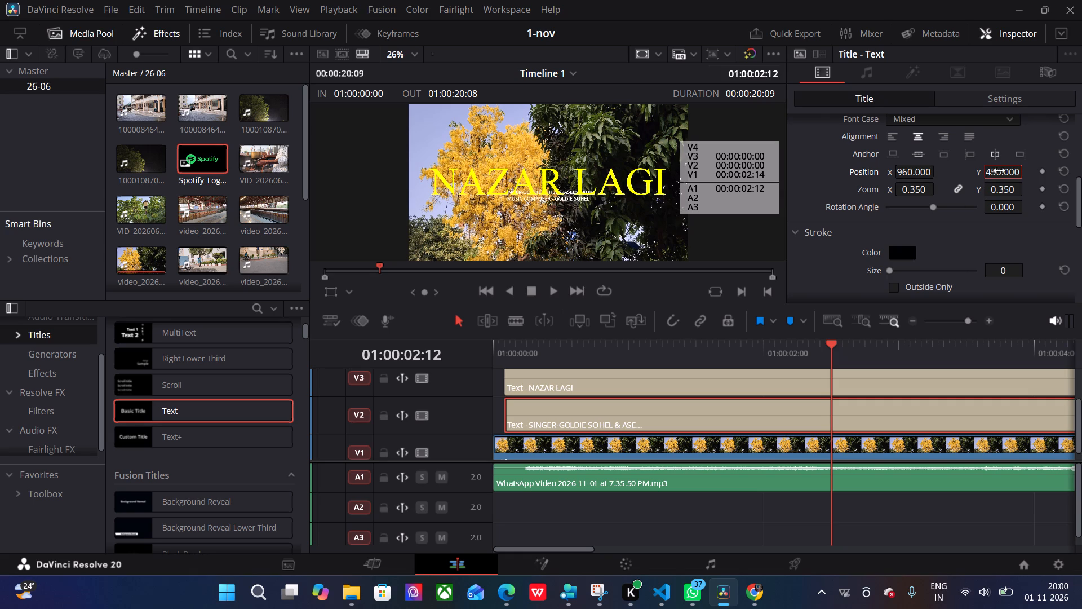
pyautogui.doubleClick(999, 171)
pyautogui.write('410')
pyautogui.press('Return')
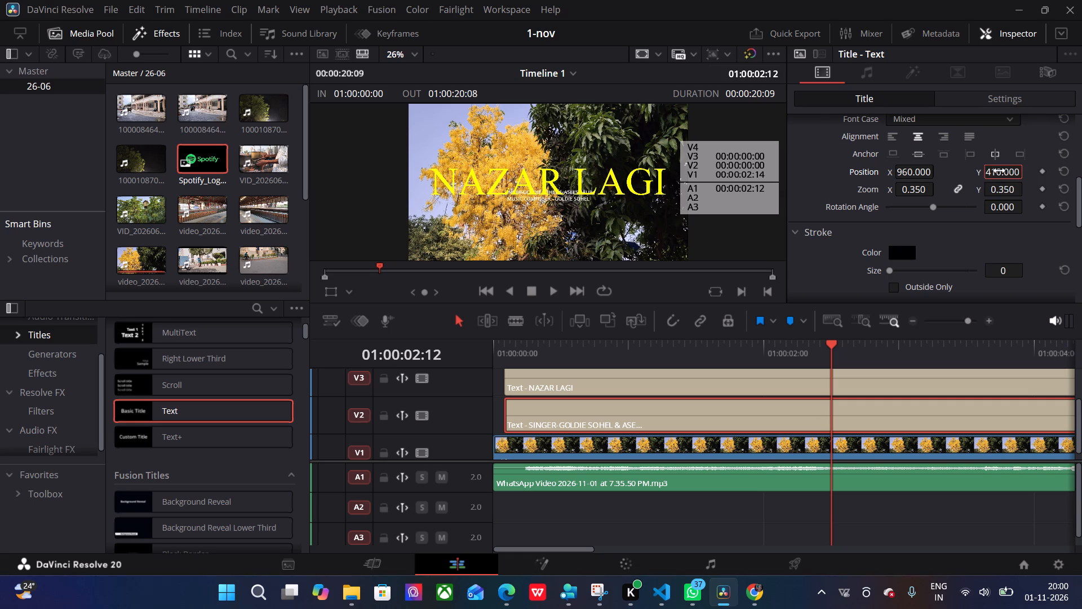
# Set the V2 credits title's Y position to 400 and play back the opening from the timeline start.
pyautogui.doubleClick(999, 171)
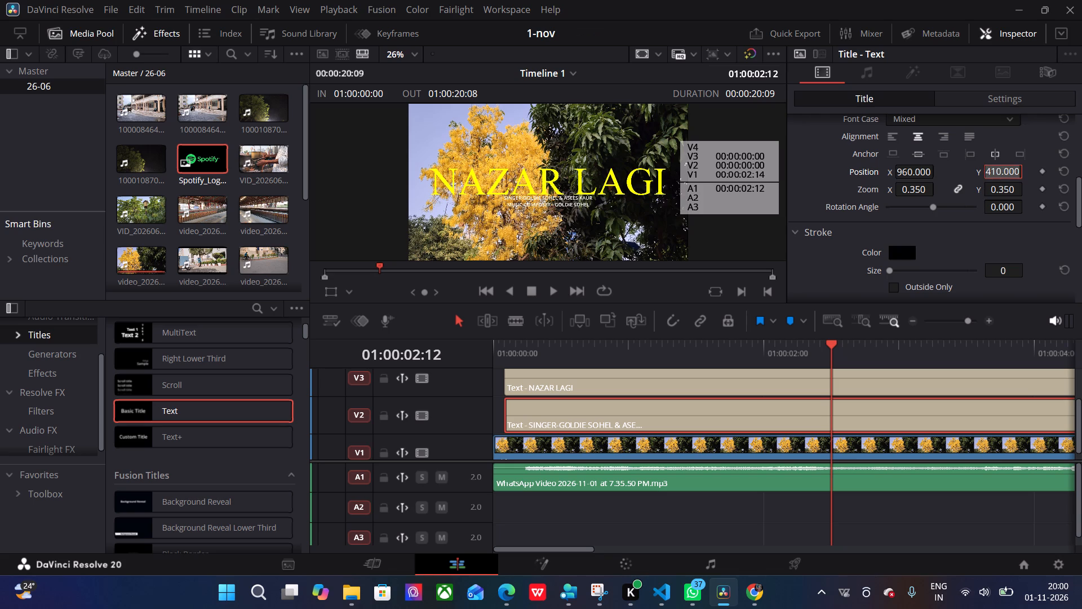
pyautogui.press('4')
pyautogui.write('00')
pyautogui.press('Return')
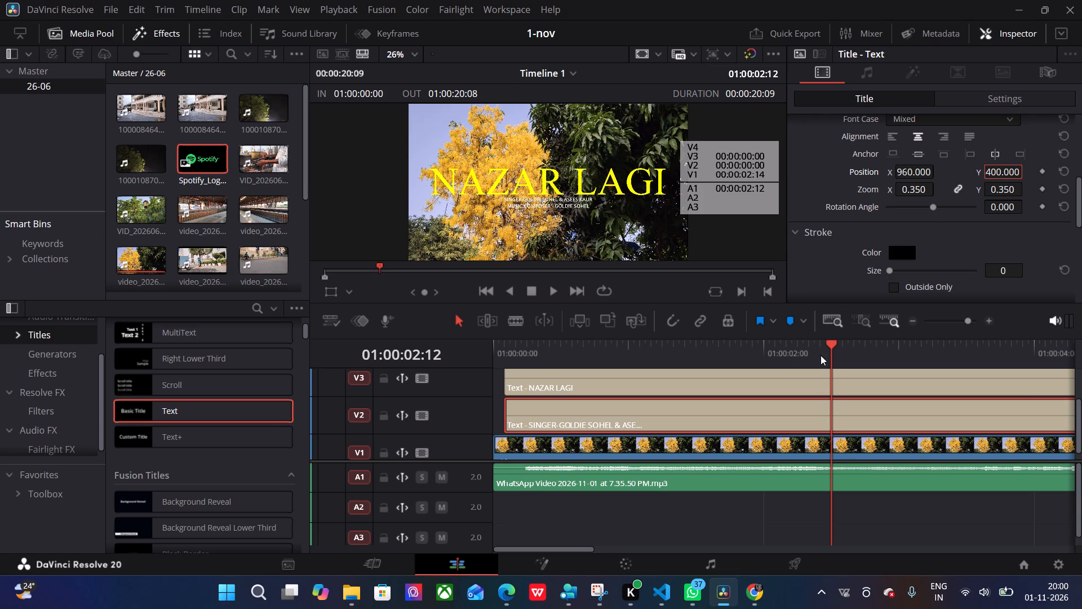
pyautogui.click(835, 343)
pyautogui.moveTo(835, 343); pyautogui.dragTo(465, 394)
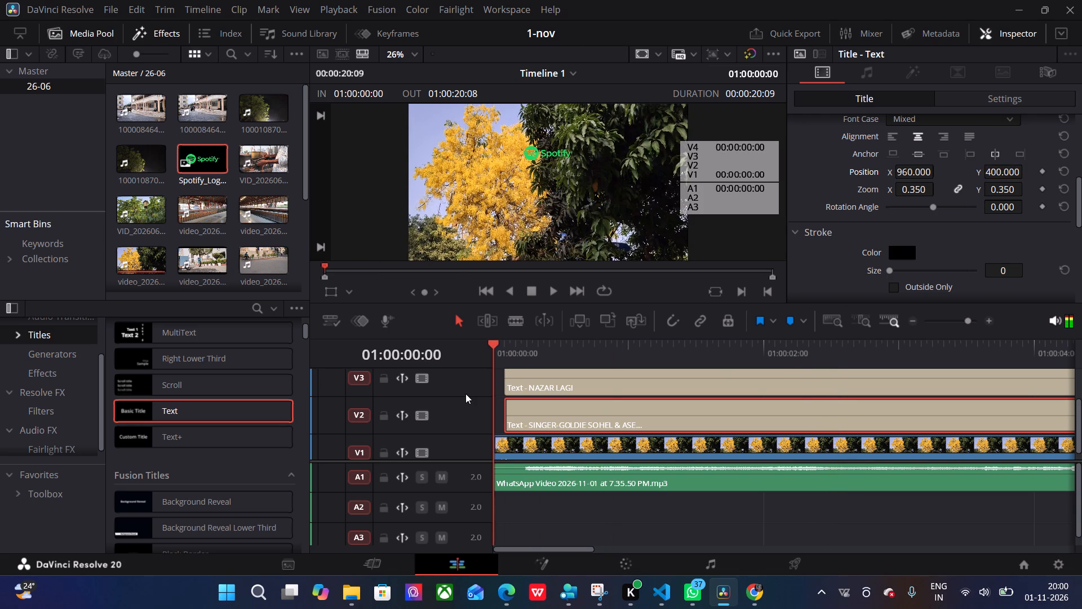
pyautogui.press('space')
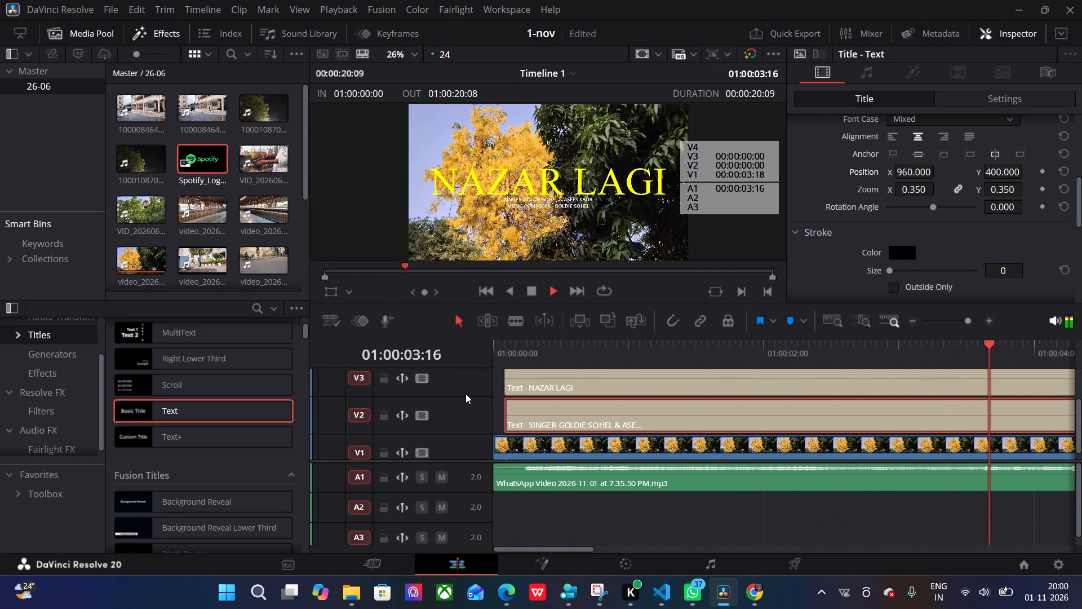
pyautogui.press('space')
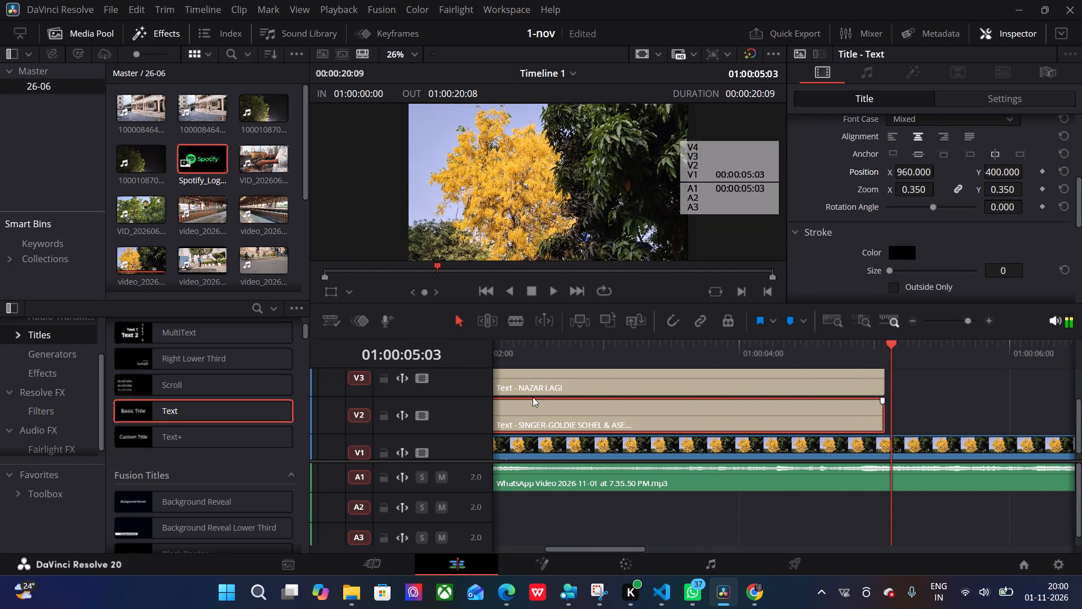
# Extend the Spotify logo clip on V4 to about the end of the NAZAR LAGI title and play back the opening.
pyautogui.scroll(3, 670, 410)
pyautogui.hscroll(3, 740, 377)
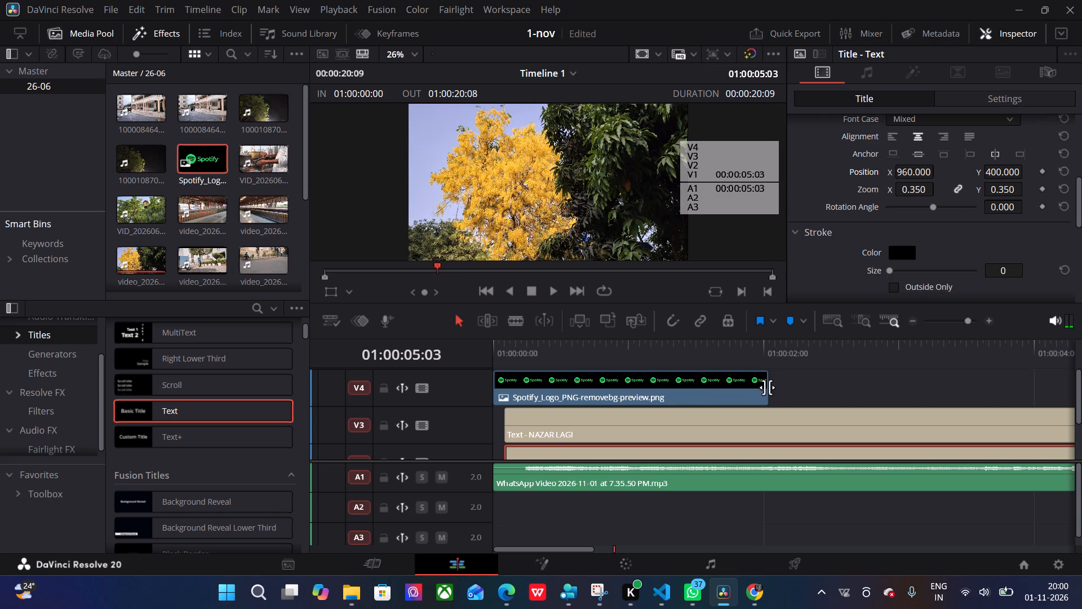
pyautogui.moveTo(767, 387); pyautogui.dragTo(933, 391)
pyautogui.hscroll(-2, 829, 424)
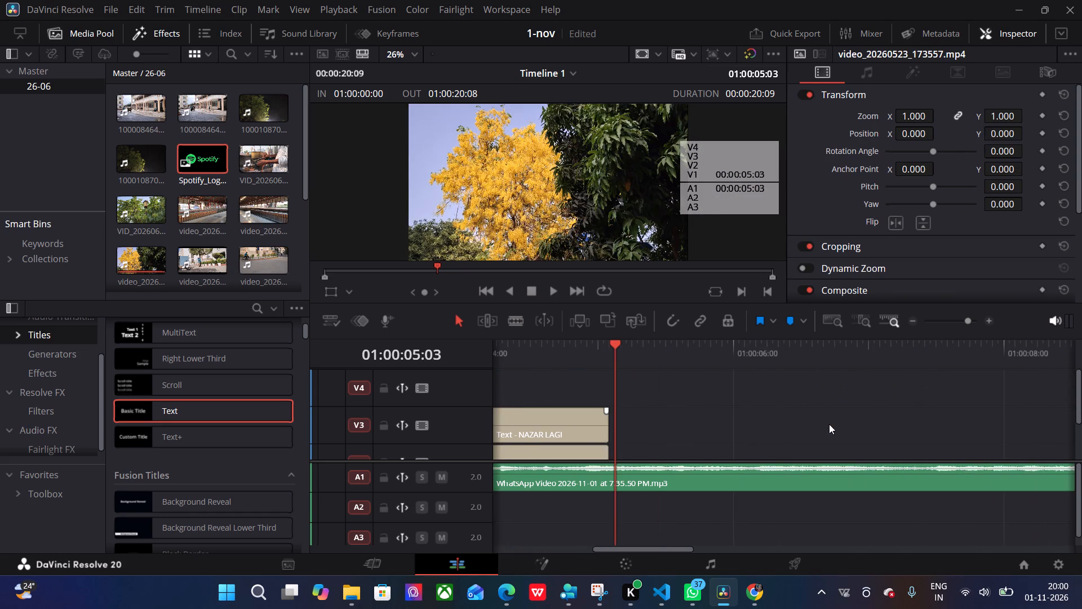
pyautogui.hscroll(1, 829, 424)
pyautogui.moveTo(553, 387); pyautogui.dragTo(707, 403)
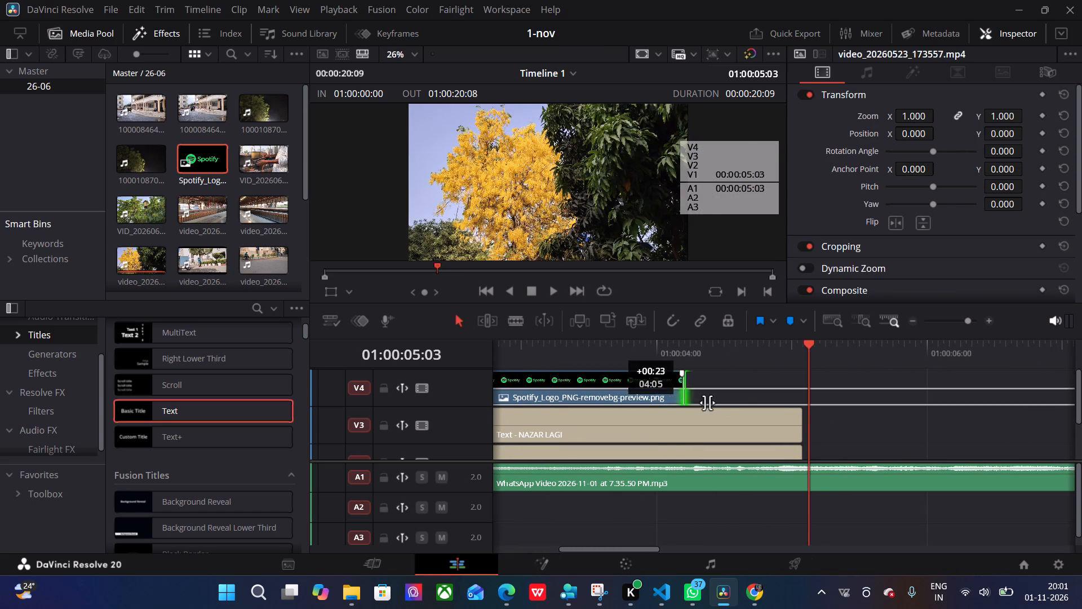
pyautogui.moveTo(707, 403); pyautogui.dragTo(800, 411)
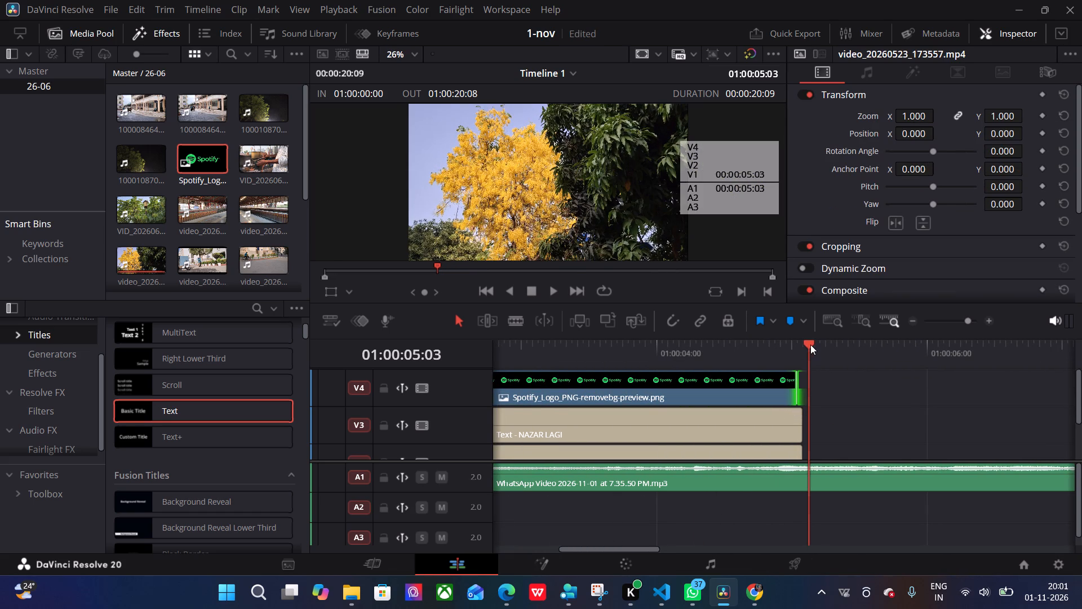
pyautogui.moveTo(810, 345); pyautogui.dragTo(197, 433)
pyautogui.press('space')
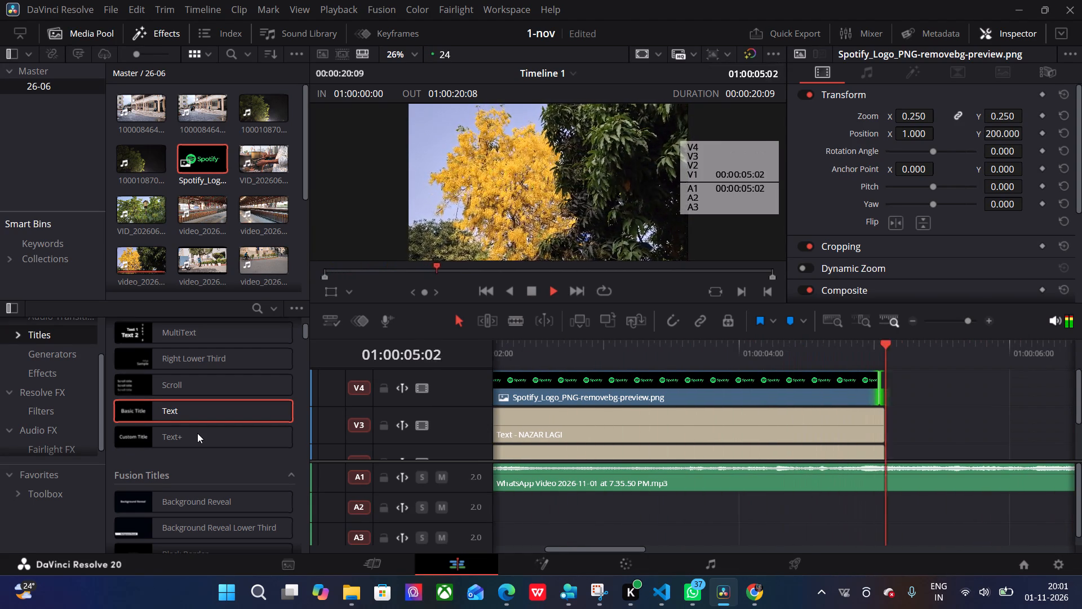
pyautogui.press('space')
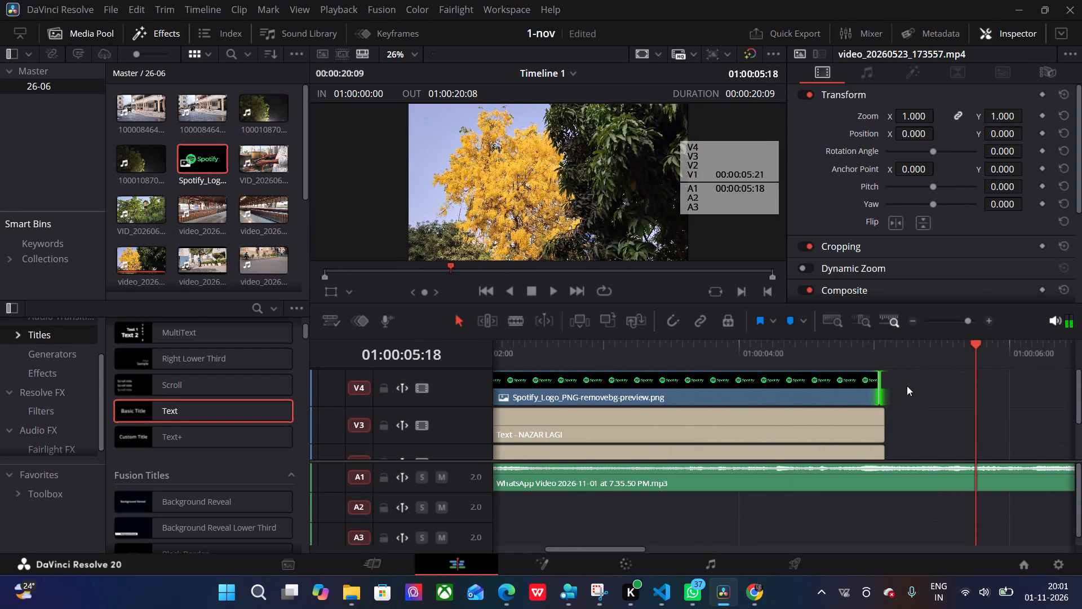
# Split the WhatsApp Video audio clip on A1 at 01:00:05:02, where the NAZAR LAGI title ends.
pyautogui.moveTo(978, 342); pyautogui.dragTo(895, 374)
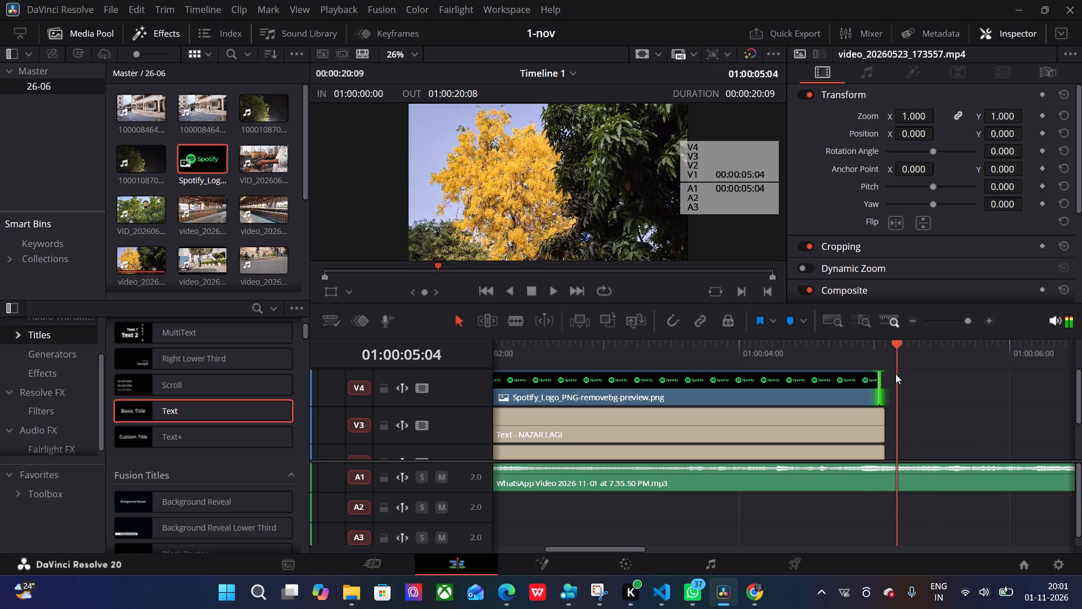
pyautogui.moveTo(895, 374); pyautogui.dragTo(887, 377)
pyautogui.click(521, 323)
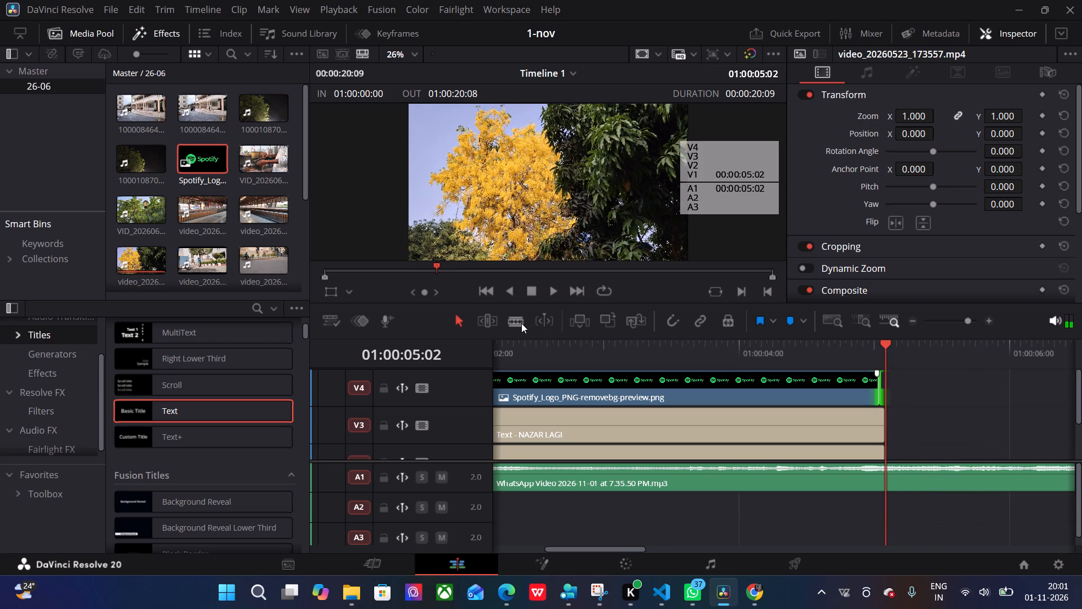
pyautogui.click(888, 477)
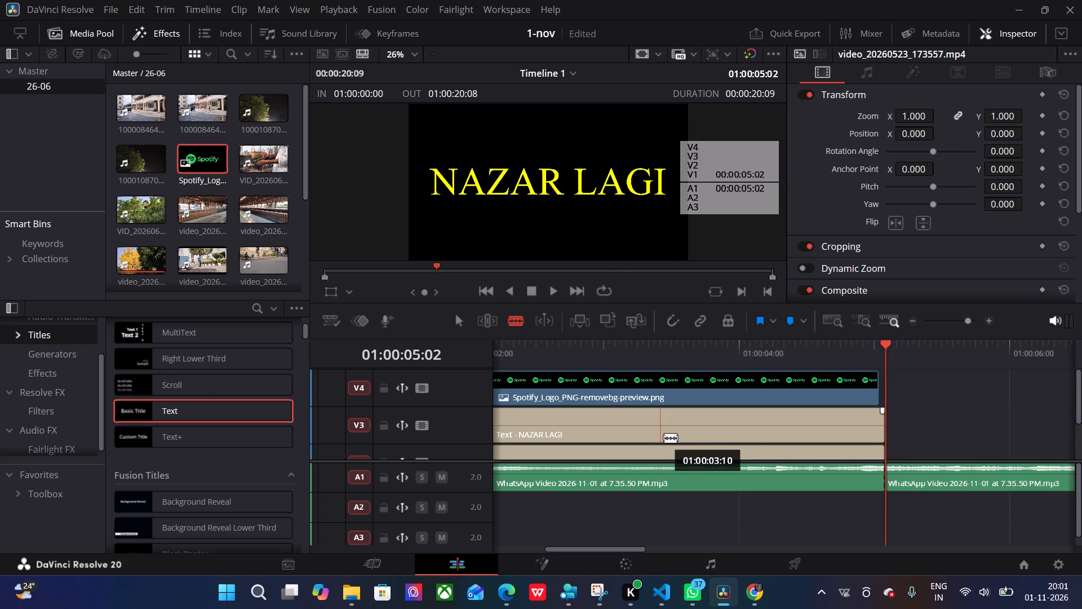
# Undo the split of the WhatsApp Video audio clip on A1.
pyautogui.scroll(-1, 664, 438)
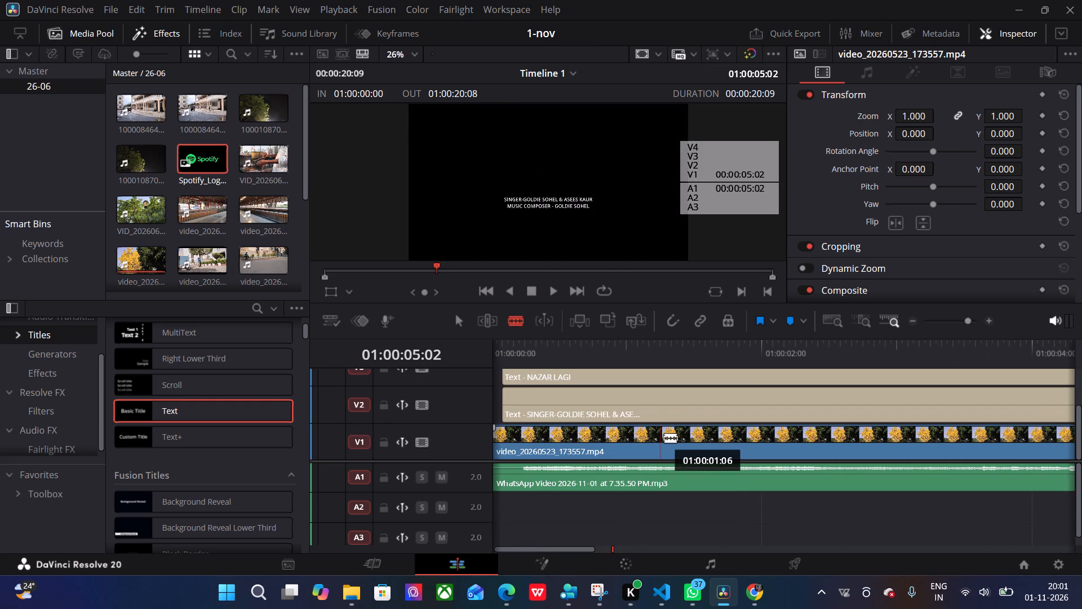
pyautogui.scroll(-1, 664, 438)
pyautogui.hscroll(-1, 664, 438)
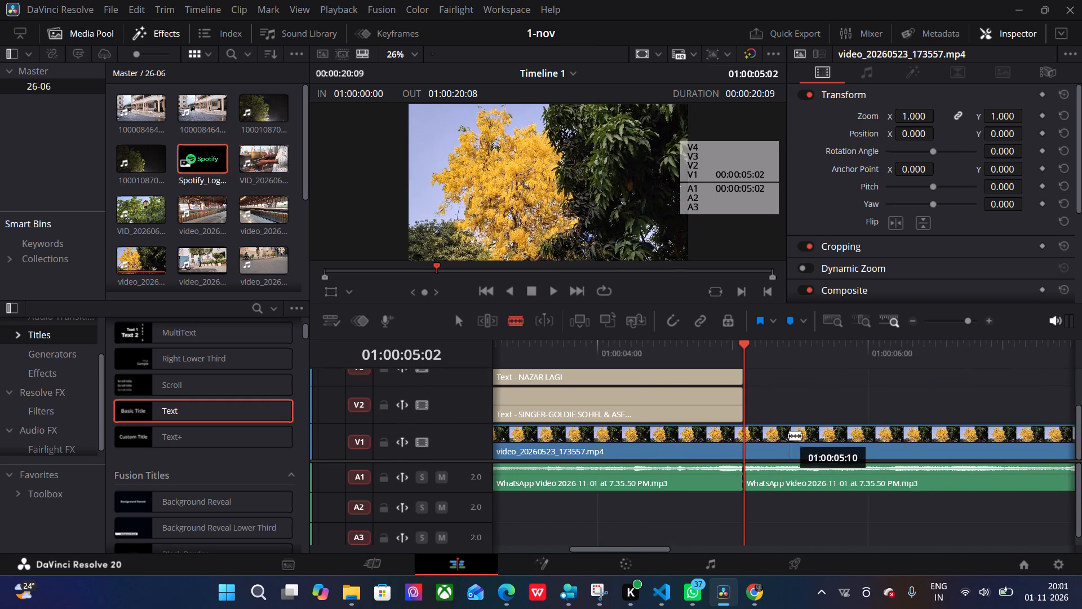
pyautogui.hotkey('ctrl', 'z')
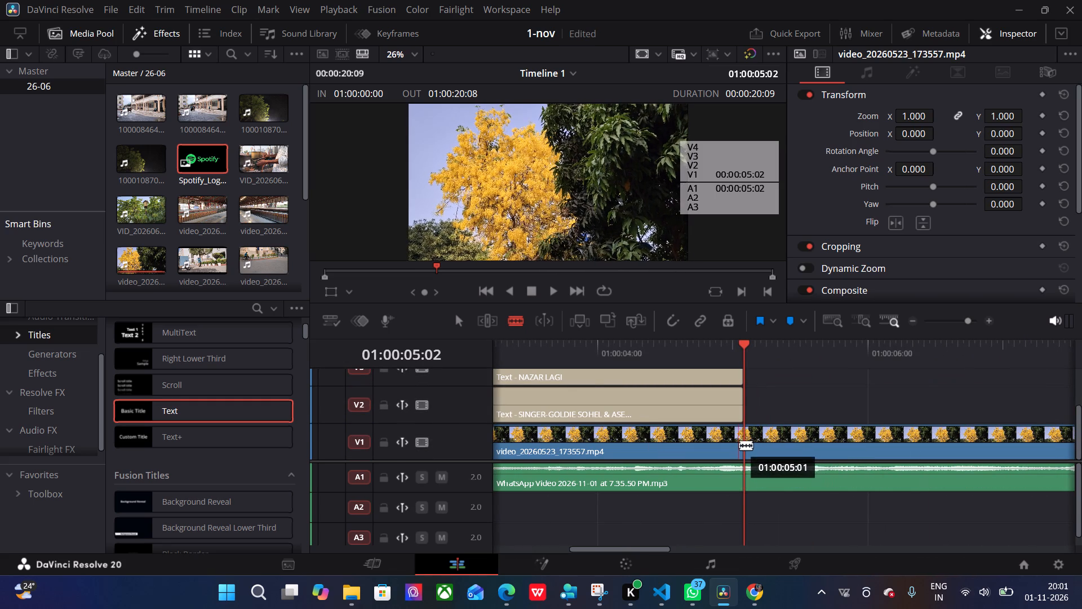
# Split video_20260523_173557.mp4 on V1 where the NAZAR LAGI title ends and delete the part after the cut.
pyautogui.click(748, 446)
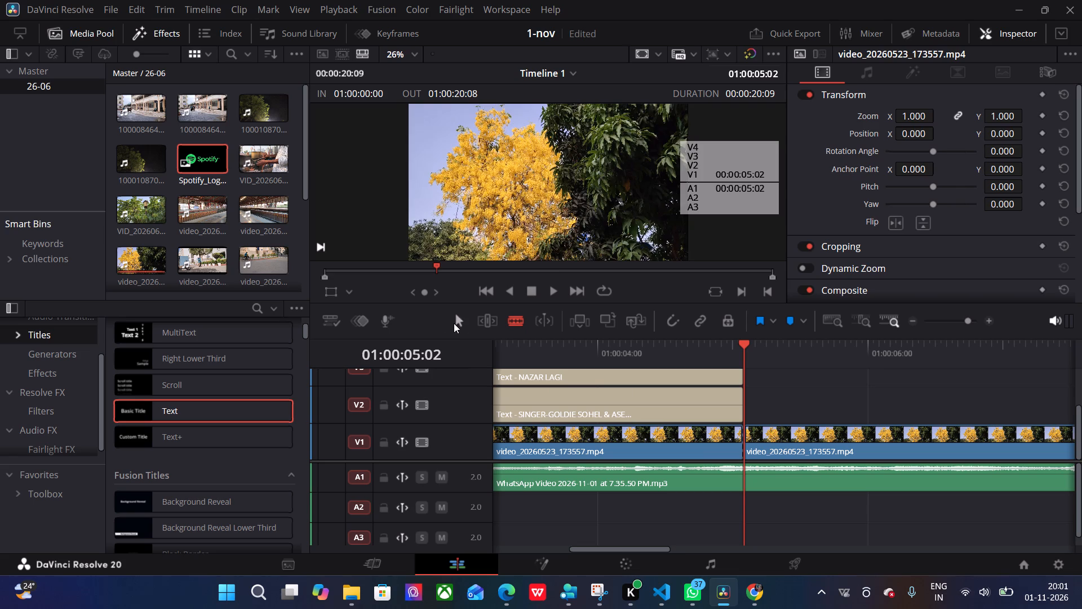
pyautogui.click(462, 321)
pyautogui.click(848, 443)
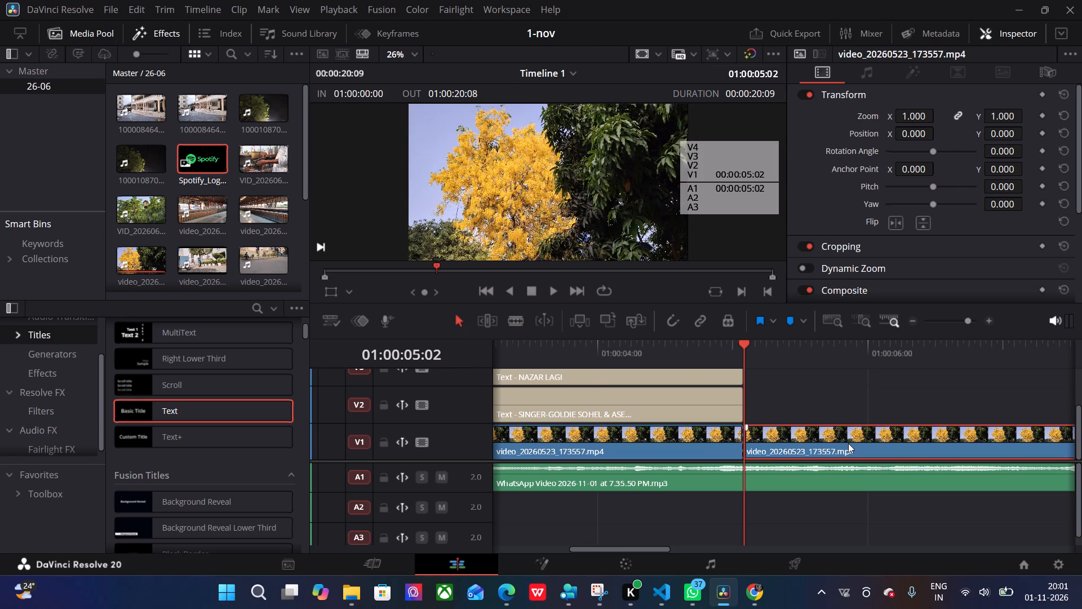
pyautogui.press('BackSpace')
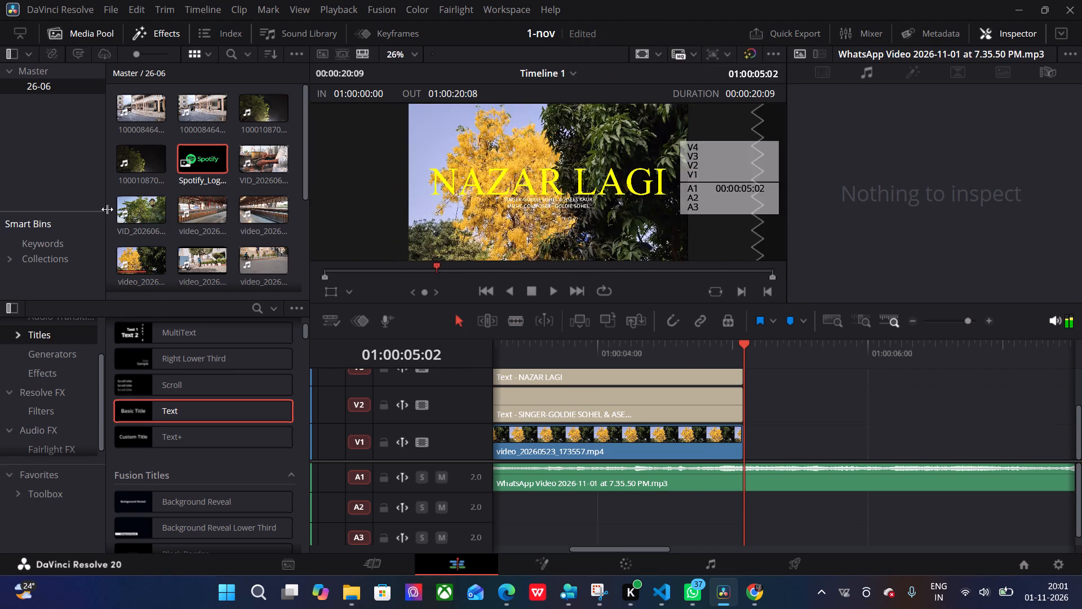
# Place VID_20260613_073149923.mp4 on V1 at 01:00:05:02, directly after the yellow tree clip.
pyautogui.scroll(2, 190, 183)
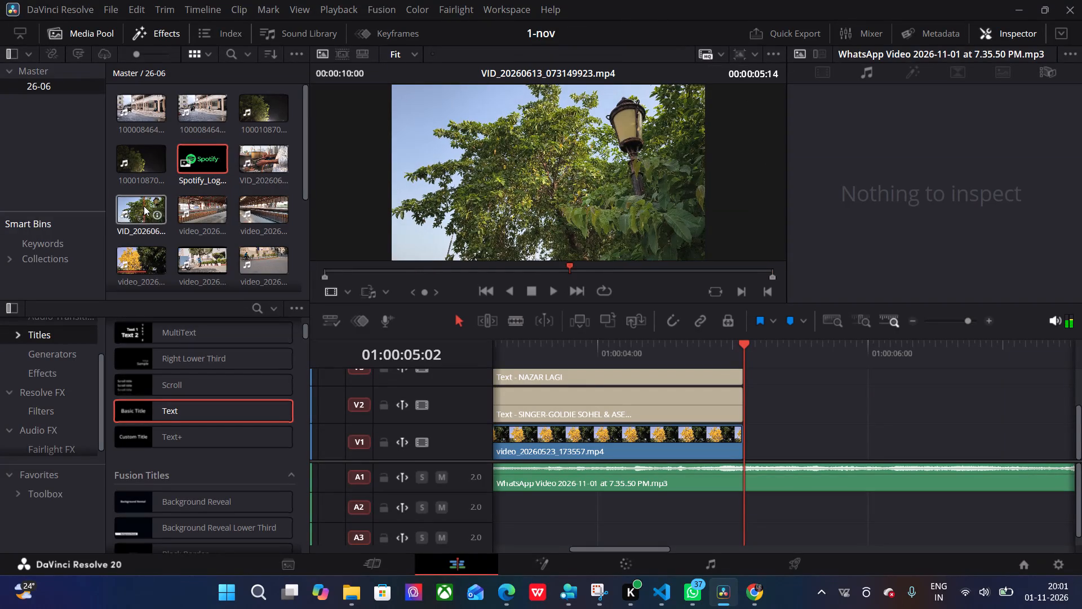
pyautogui.moveTo(138, 206); pyautogui.dragTo(755, 398)
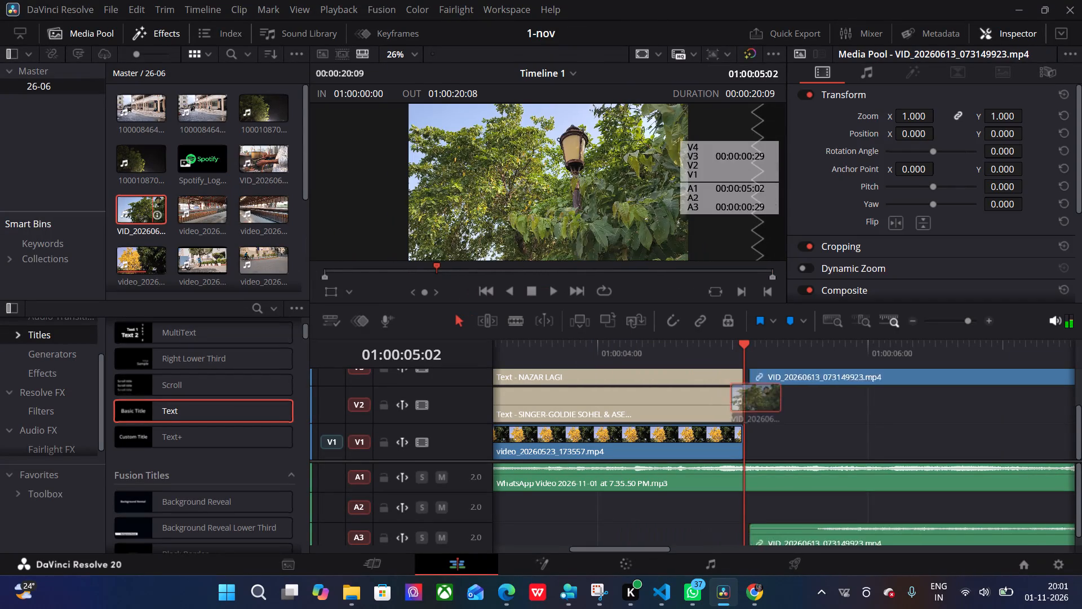
pyautogui.moveTo(755, 398); pyautogui.dragTo(748, 455)
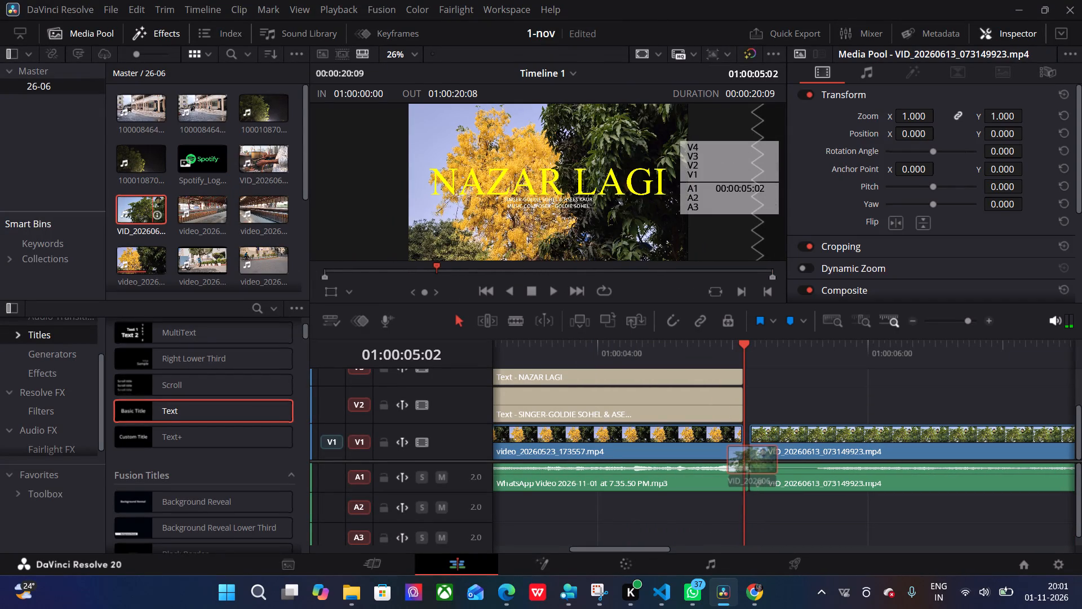
pyautogui.moveTo(748, 455); pyautogui.dragTo(743, 456)
# Delete the A1 audio of the newly placed VID_20260613_073149923.mp4 clip, keeping its video on V1.
pyautogui.click(794, 475)
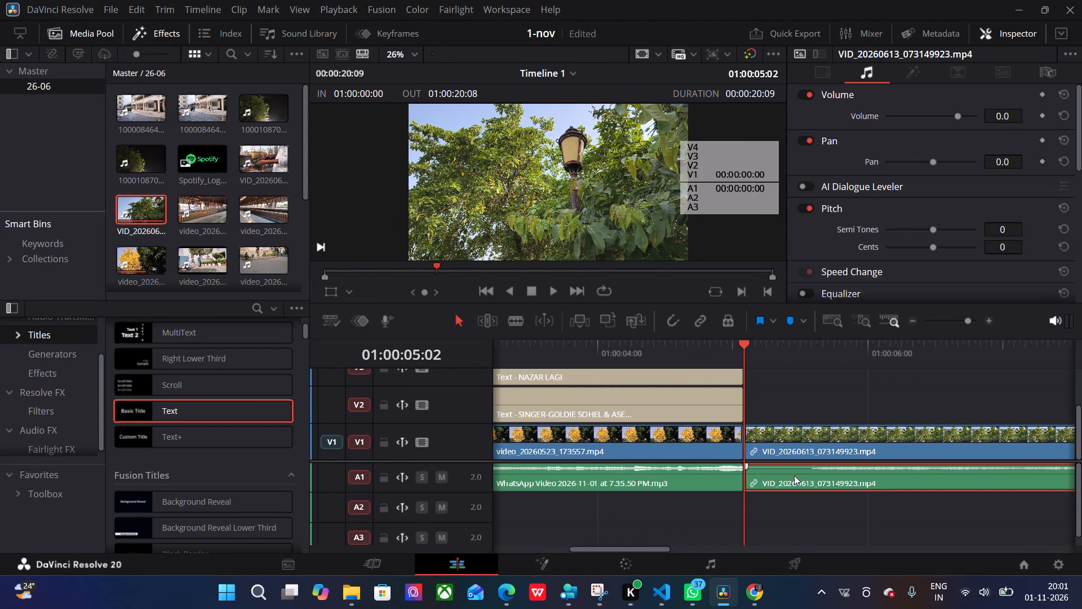
pyautogui.press('BackSpace')
pyautogui.click(794, 475)
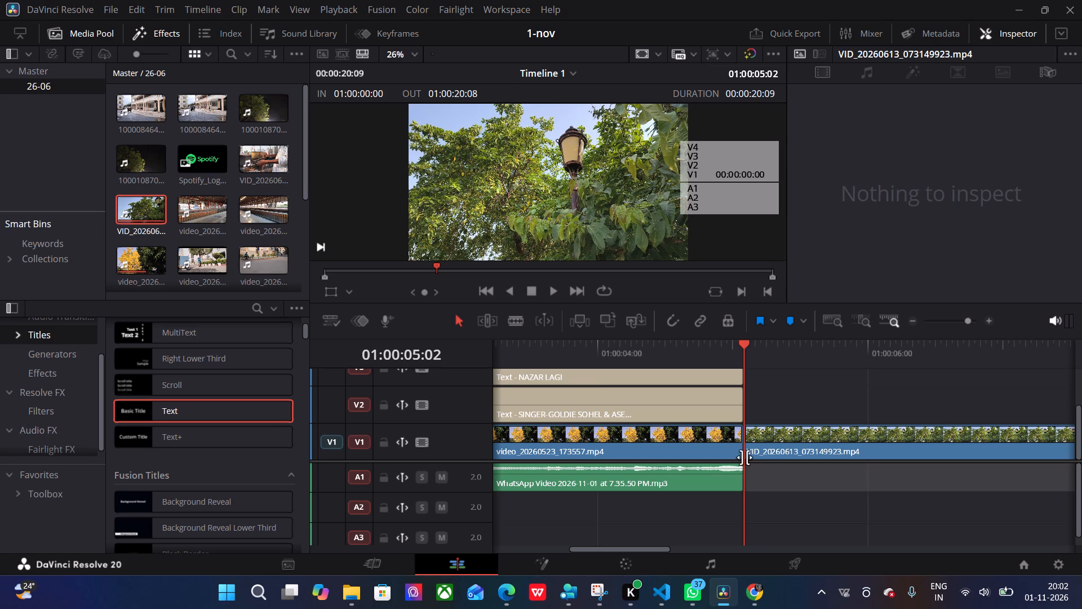
# Extend the end of the WhatsApp Video audio clip on A1 beneath VID_20260613_073149923.mp4, past 01:00:08:05.
pyautogui.click(734, 476)
pyautogui.click(455, 317)
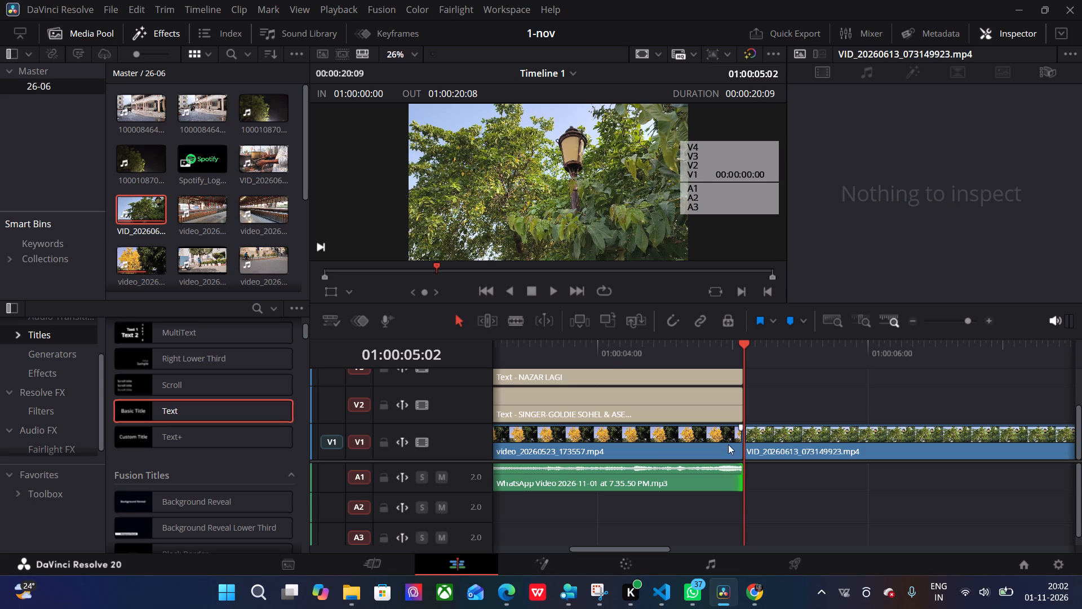
pyautogui.moveTo(745, 479); pyautogui.dragTo(897, 495)
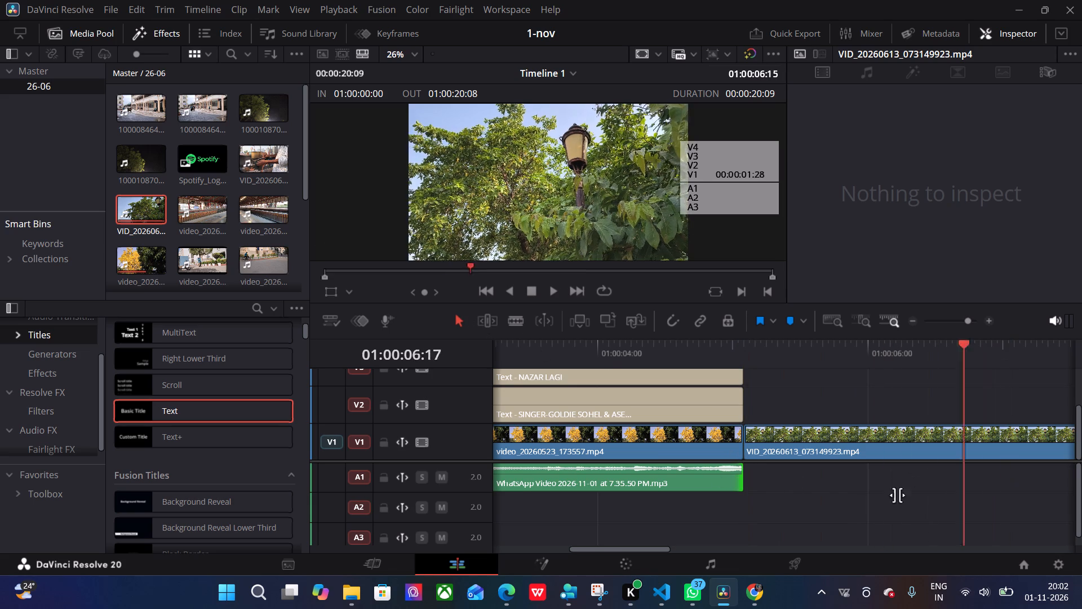
pyautogui.moveTo(897, 495); pyautogui.dragTo(810, 512)
pyautogui.moveTo(742, 476); pyautogui.dragTo(1081, 475)
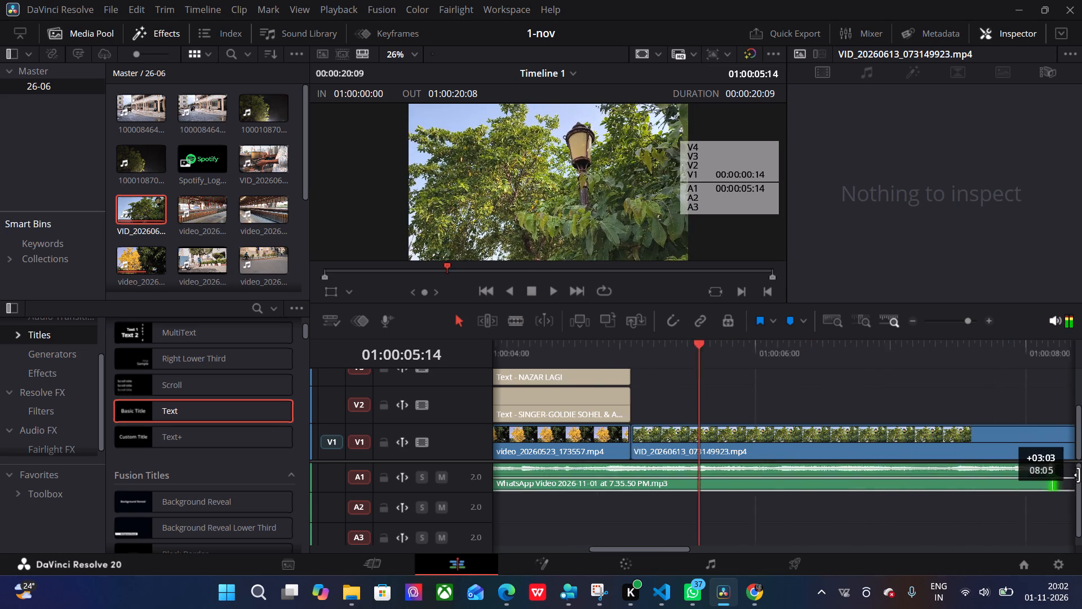
pyautogui.moveTo(1081, 475); pyautogui.dragTo(1081, 476)
# Play through VID_20260613_073149923.mp4 and add three timeline markers on the fly, at about 01:00:07, 01:00:10 and 01:00:12.
pyautogui.hscroll(2, 664, 380)
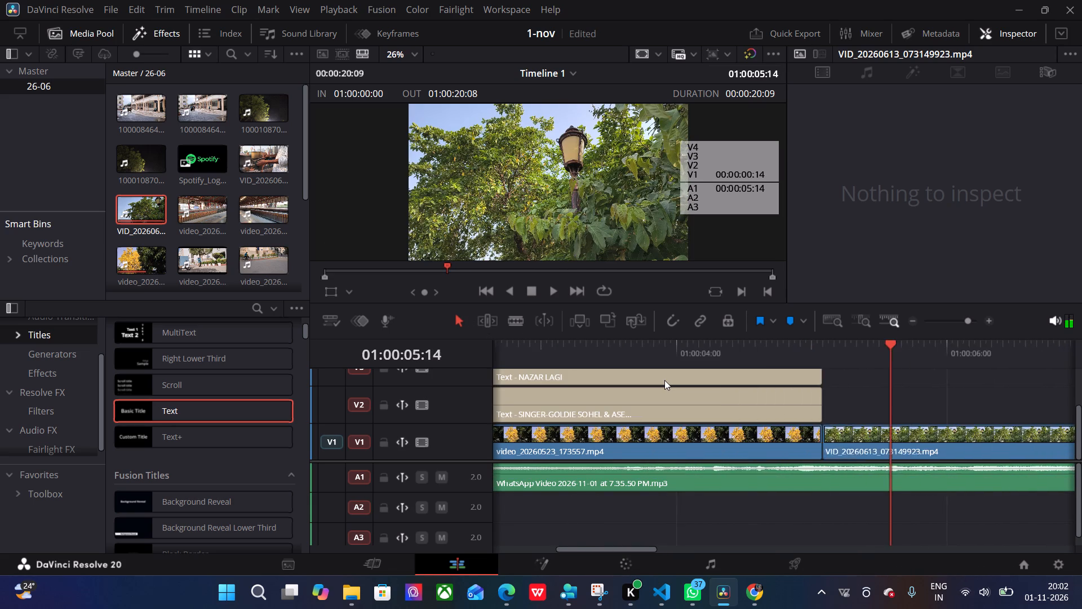
pyautogui.hscroll(2, 664, 380)
pyautogui.hscroll(-1, 857, 387)
pyautogui.keyDown('ctrl'); pyautogui.scroll(-1, 791, 385); pyautogui.keyUp('ctrl')
pyautogui.keyDown('ctrl'); pyautogui.hscroll(-2, 791, 385); pyautogui.keyUp('ctrl')
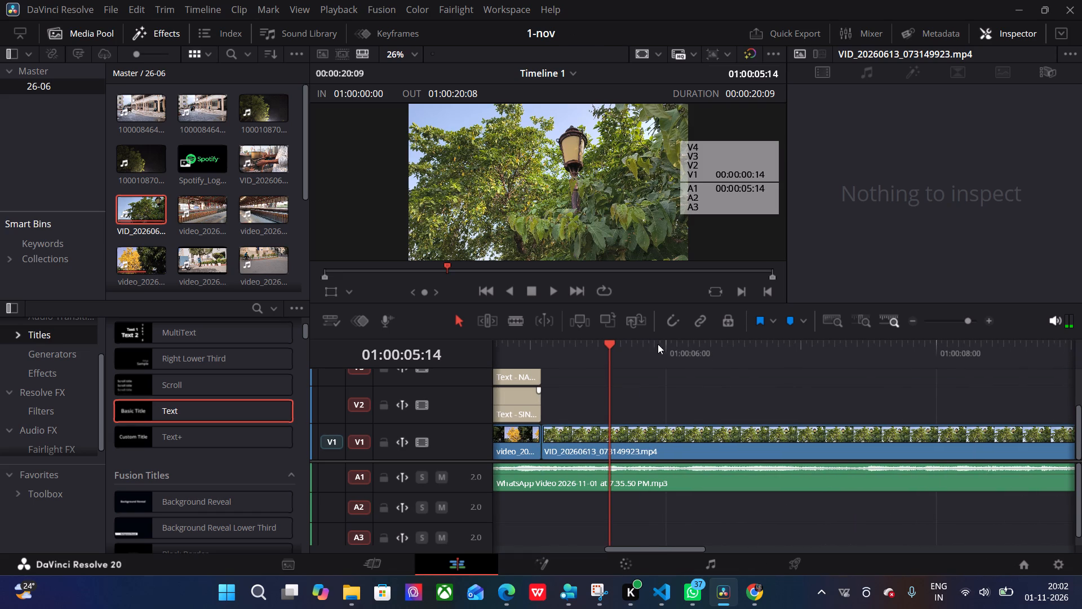
pyautogui.moveTo(608, 339); pyautogui.dragTo(251, 369)
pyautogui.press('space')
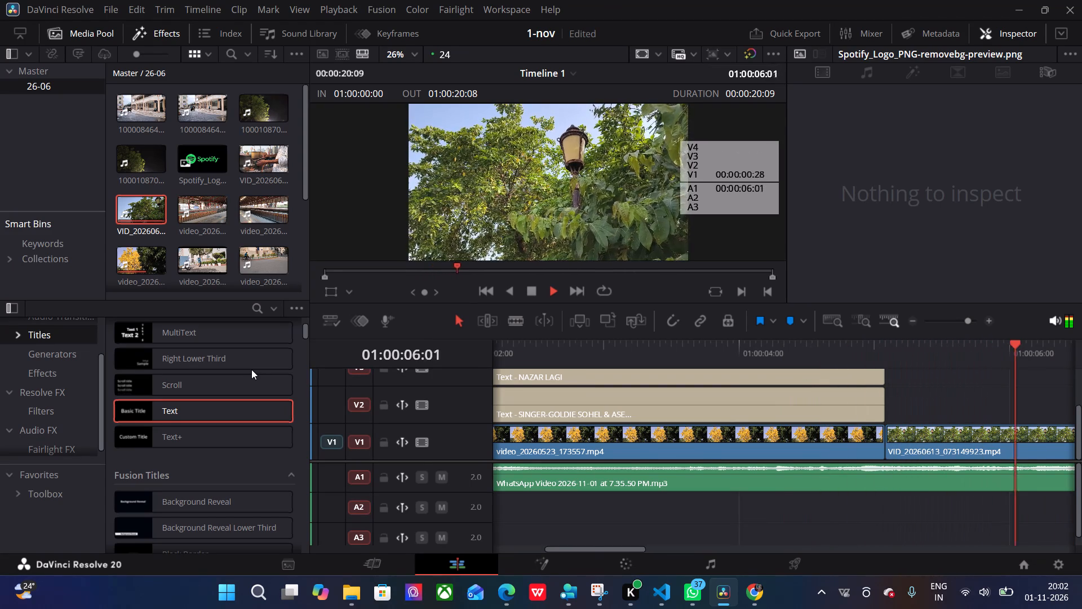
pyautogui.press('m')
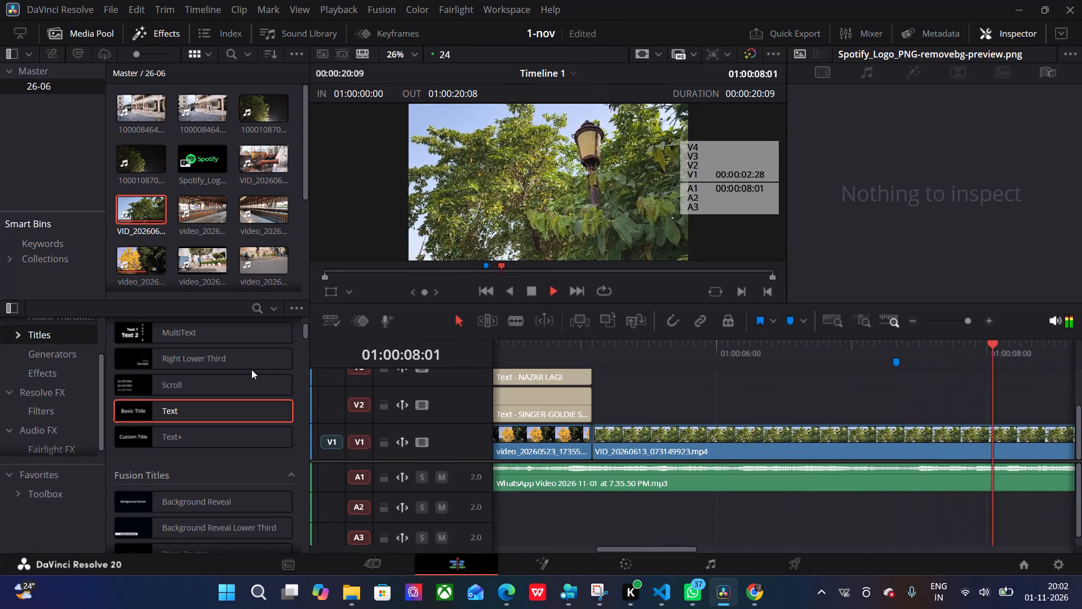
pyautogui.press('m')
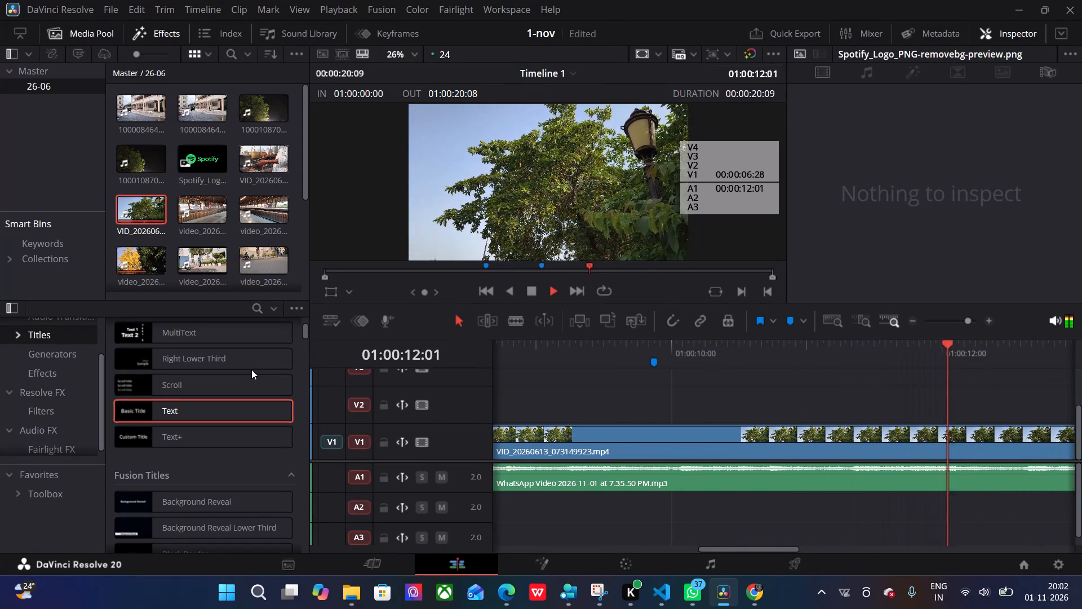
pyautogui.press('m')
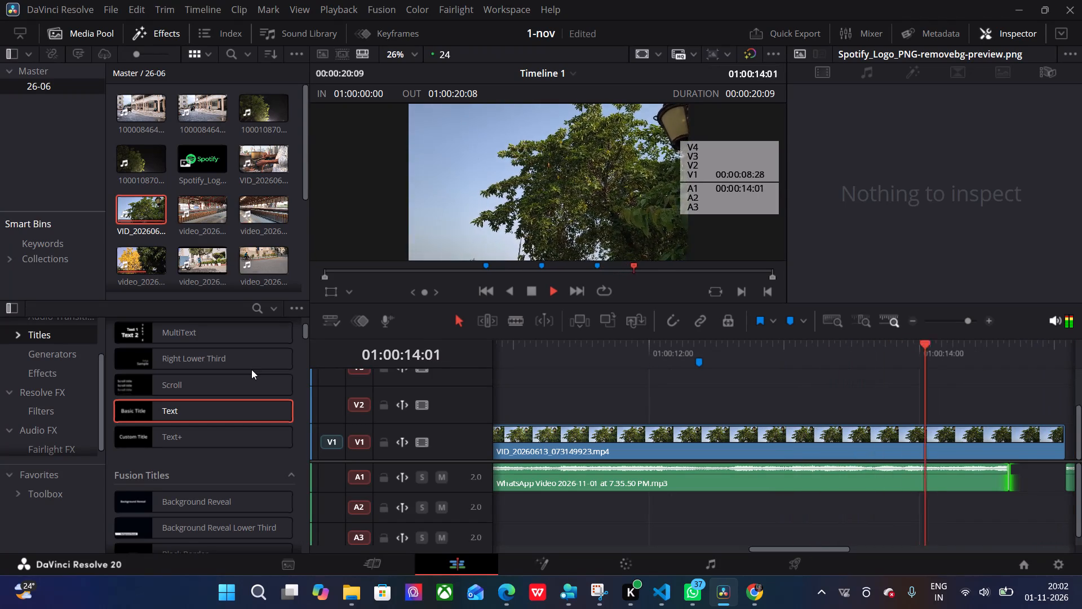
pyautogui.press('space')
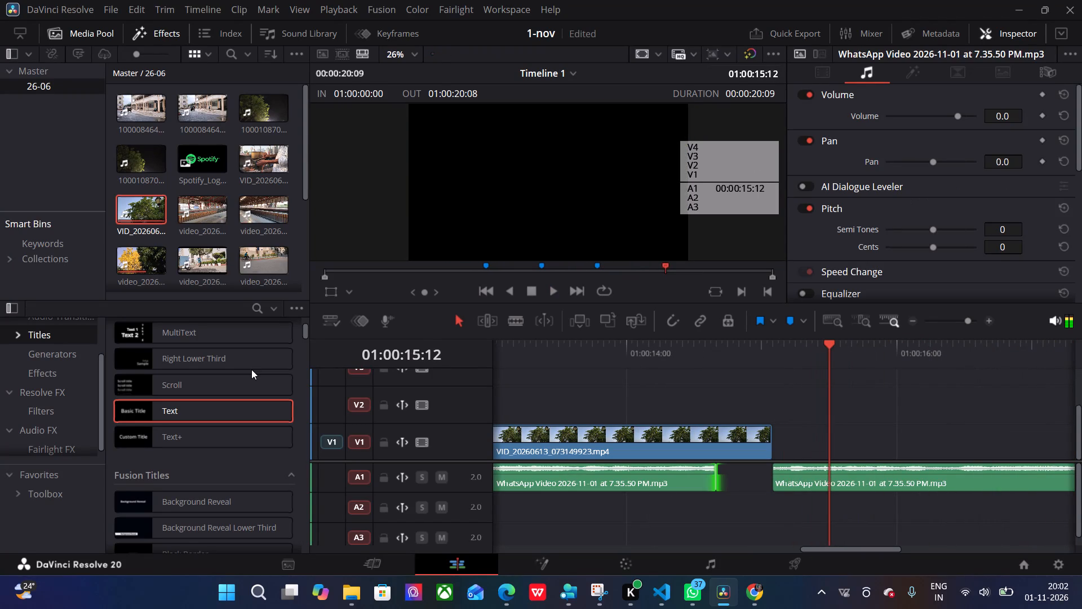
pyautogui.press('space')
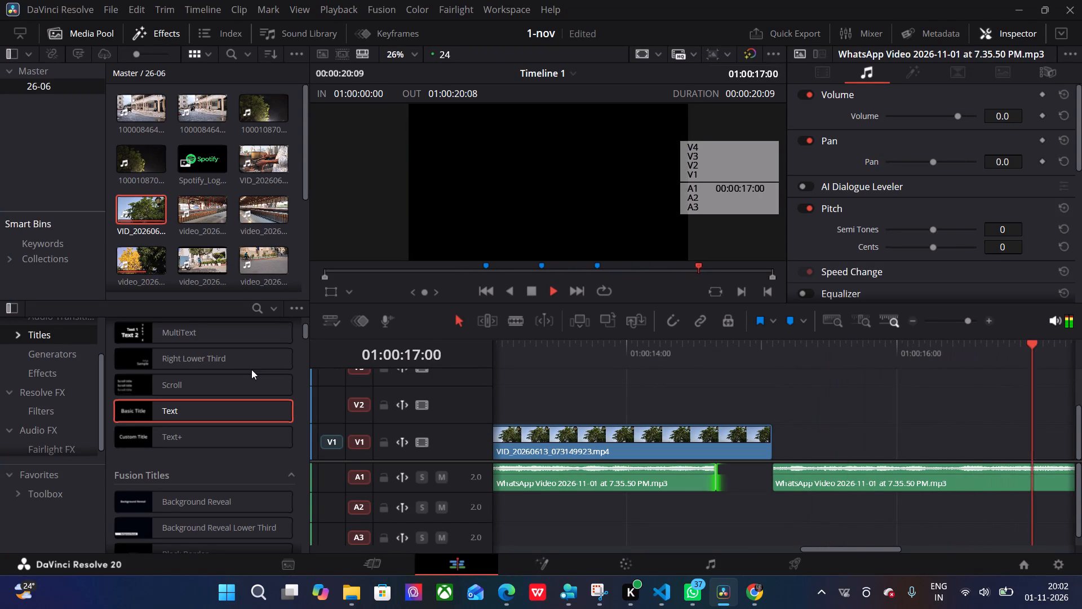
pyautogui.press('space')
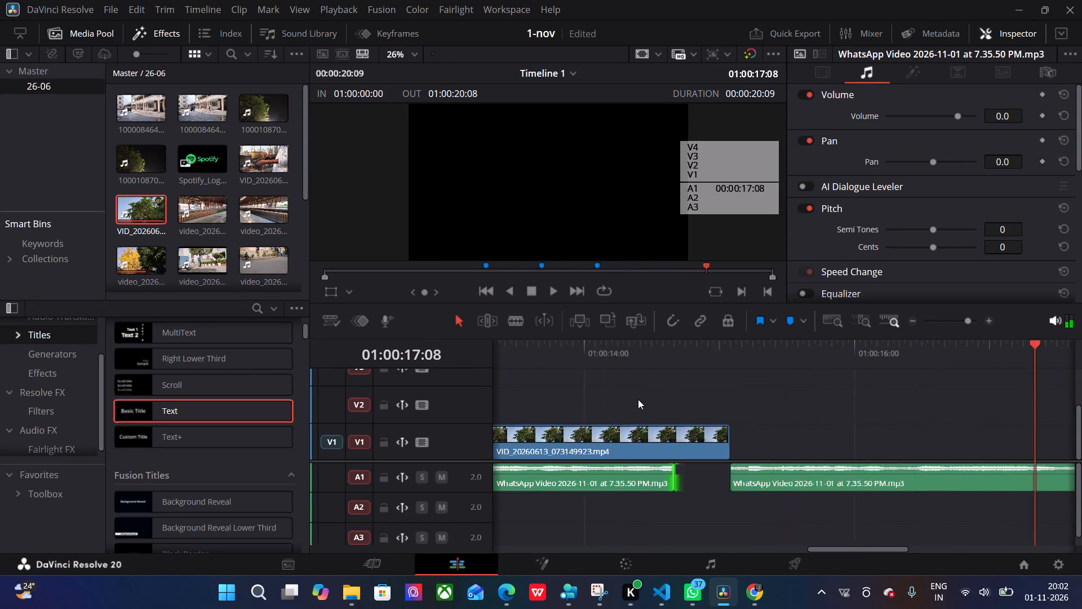
# Delete the second WhatsApp Video audio clip on A1, the separate piece after the end of VID_20260613_073149923.mp4.
pyautogui.hscroll(-2, 638, 399)
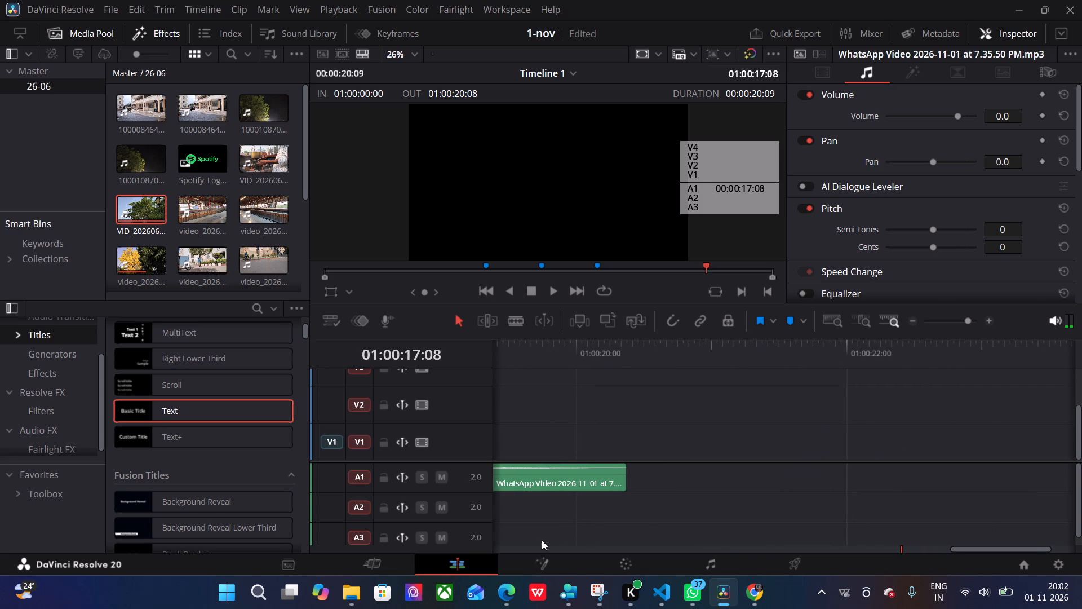
pyautogui.click(561, 475)
pyautogui.press('BackSpace')
# Extend the end of the remaining WhatsApp Video audio clip on A1 past the last video clip, to about 01:00:19:09.
pyautogui.hscroll(1, 561, 475)
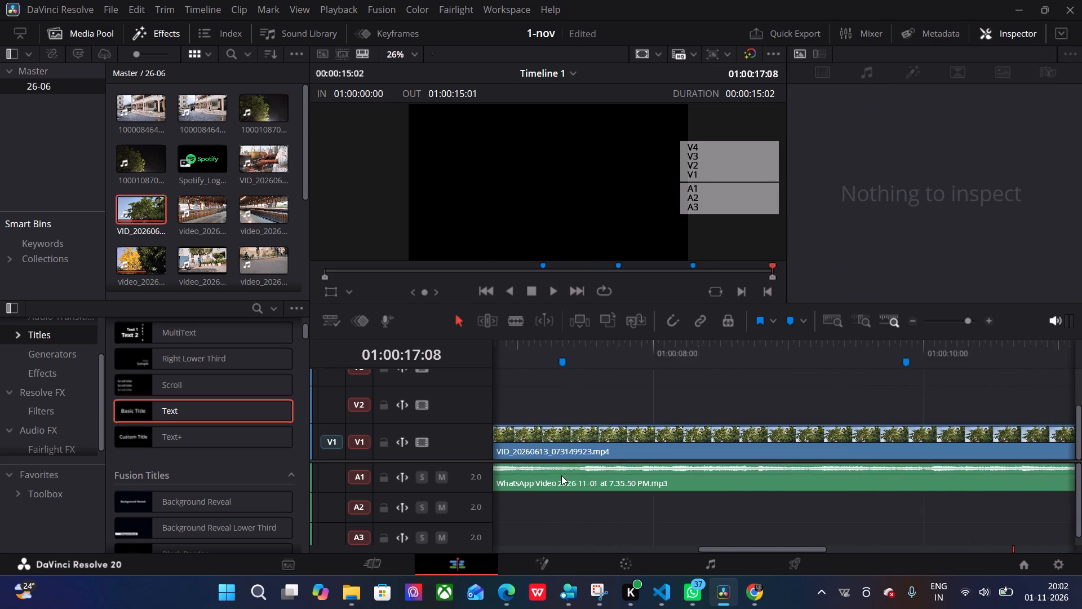
pyautogui.hscroll(1, 561, 475)
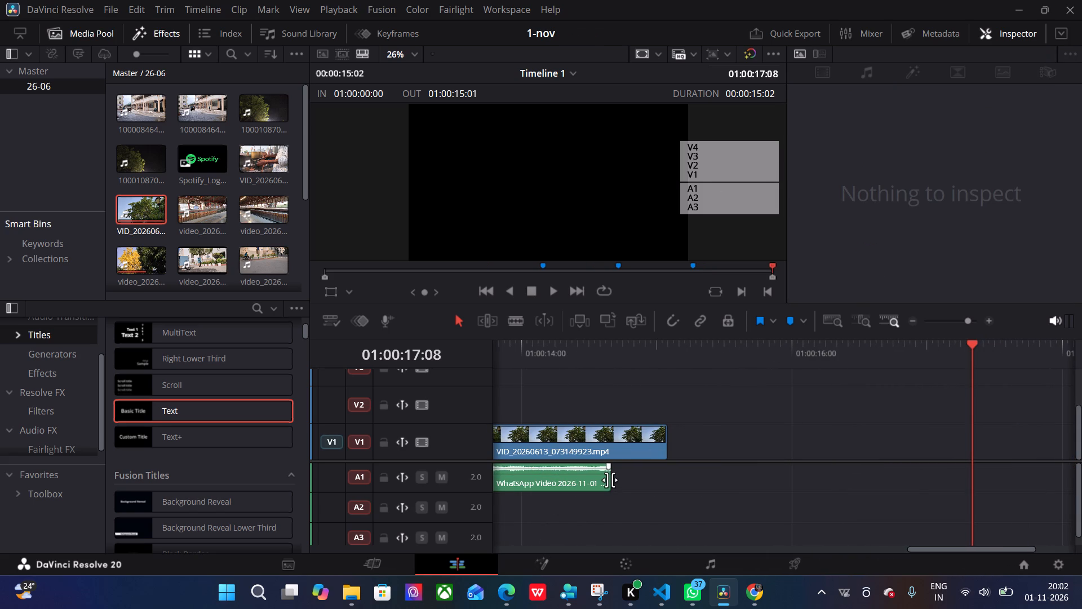
pyautogui.moveTo(610, 480); pyautogui.dragTo(1079, 519)
# Play back the timeline from the start, through the NAZAR LAGI title and into VID_20260613_073149923.mp4, up to just before the first marker.
pyautogui.moveTo(801, 346); pyautogui.dragTo(194, 411)
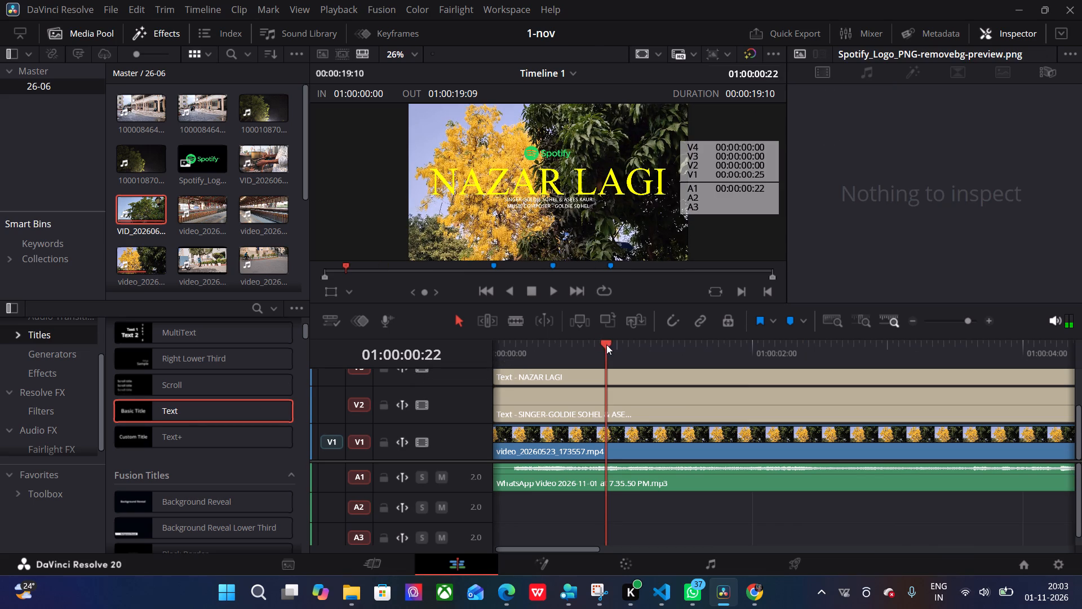
pyautogui.moveTo(606, 345); pyautogui.dragTo(334, 367)
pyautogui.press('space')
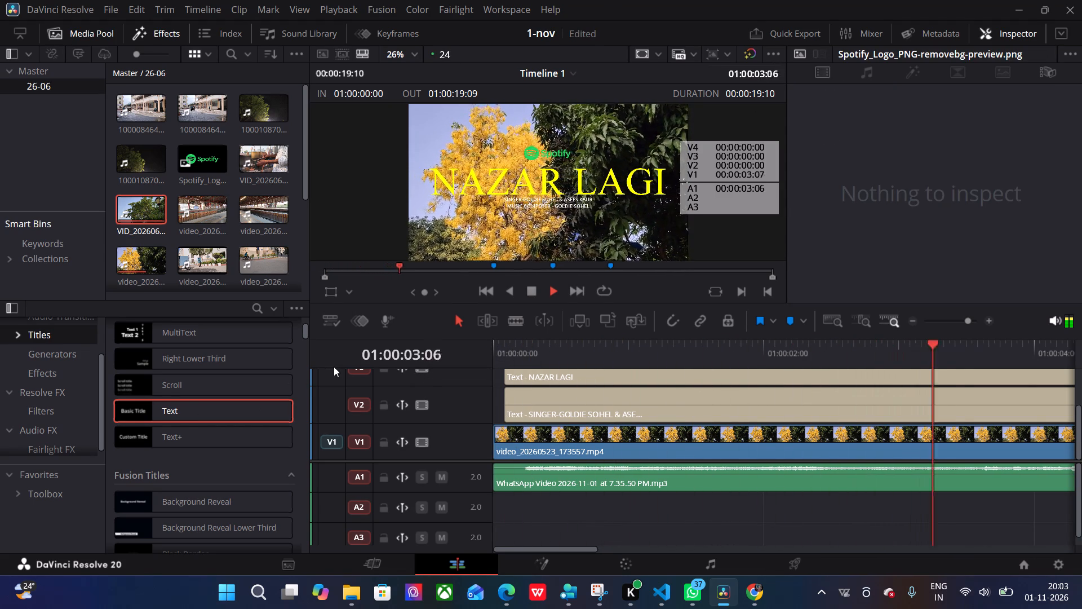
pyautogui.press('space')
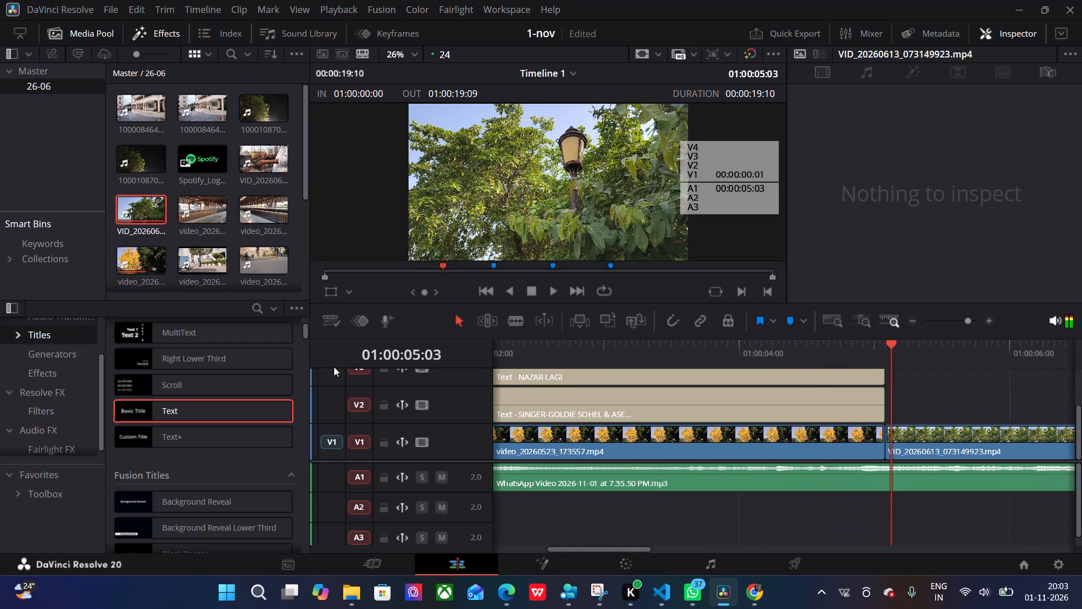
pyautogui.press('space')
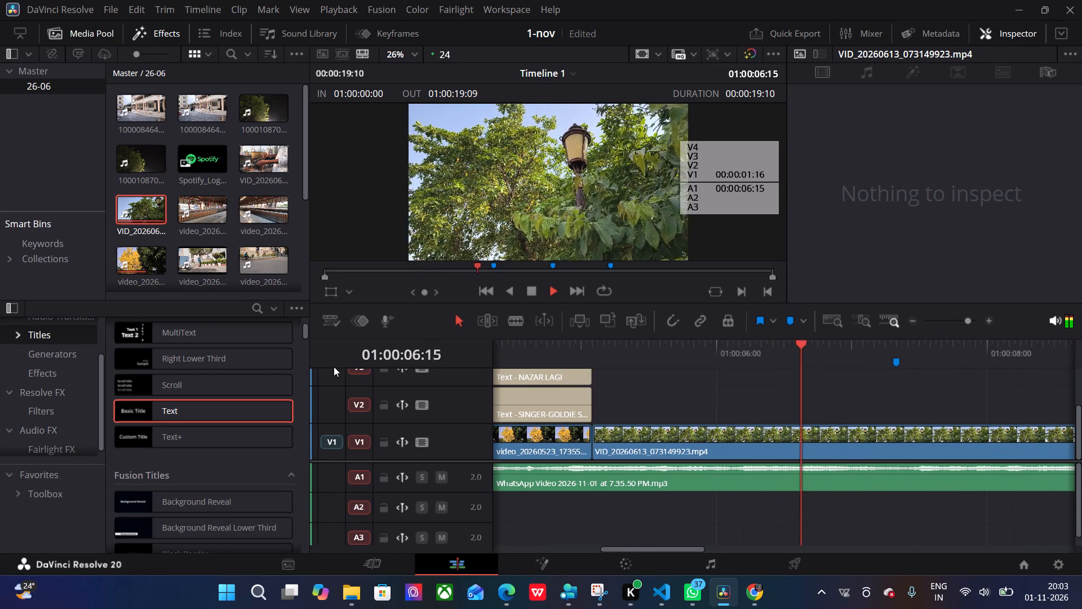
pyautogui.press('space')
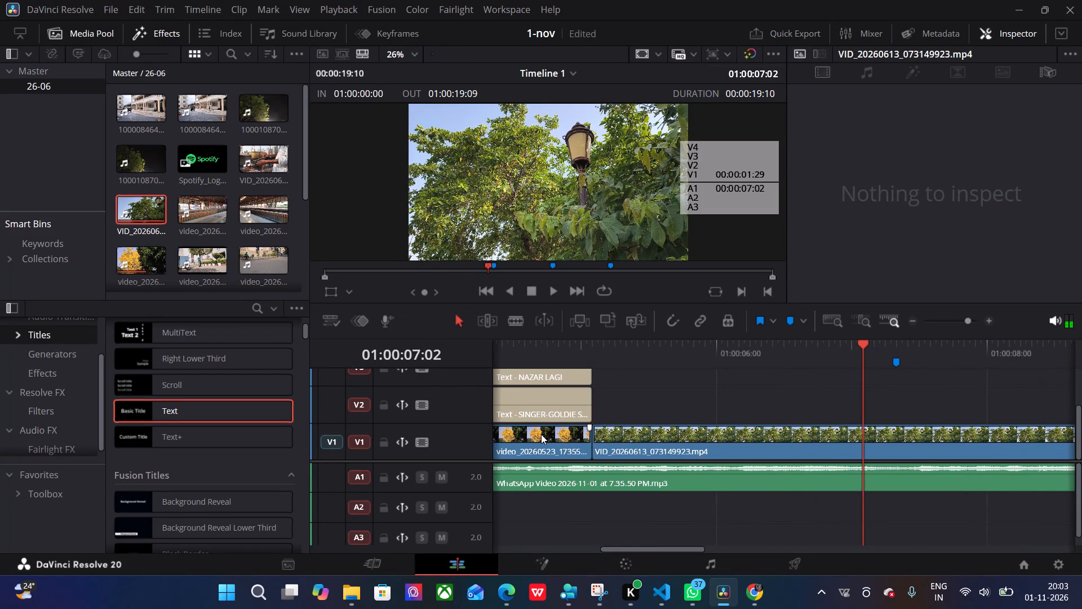
# Move VID_20260613_073149923.mp4 on V1 to the timeline start, replacing the yellow tree clip beneath the titles.
pyautogui.click(541, 434)
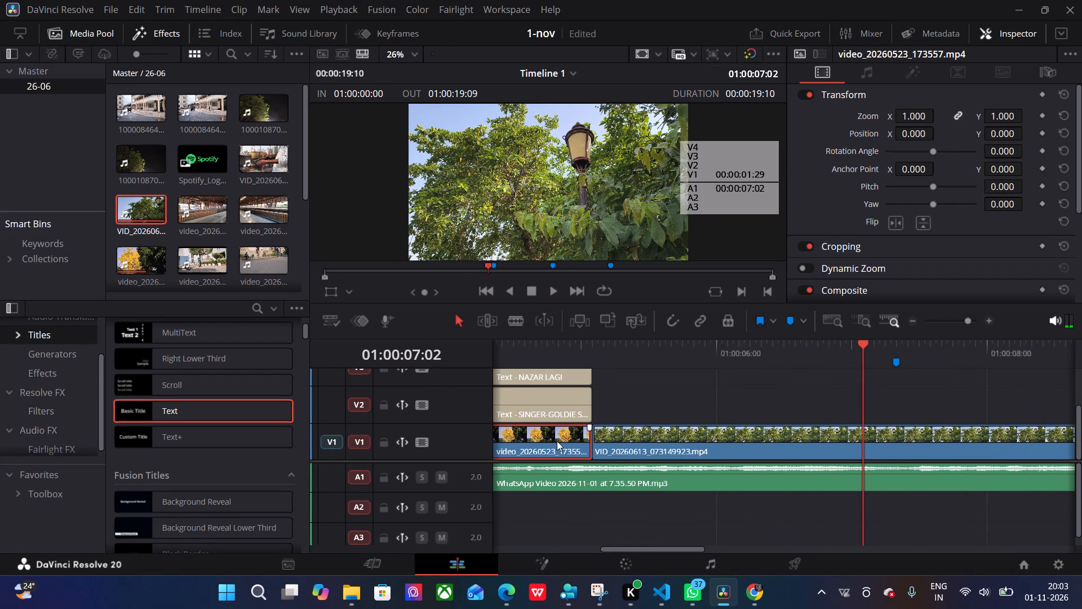
pyautogui.click(655, 451)
pyautogui.click(655, 451)
pyautogui.moveTo(655, 451); pyautogui.dragTo(633, 451)
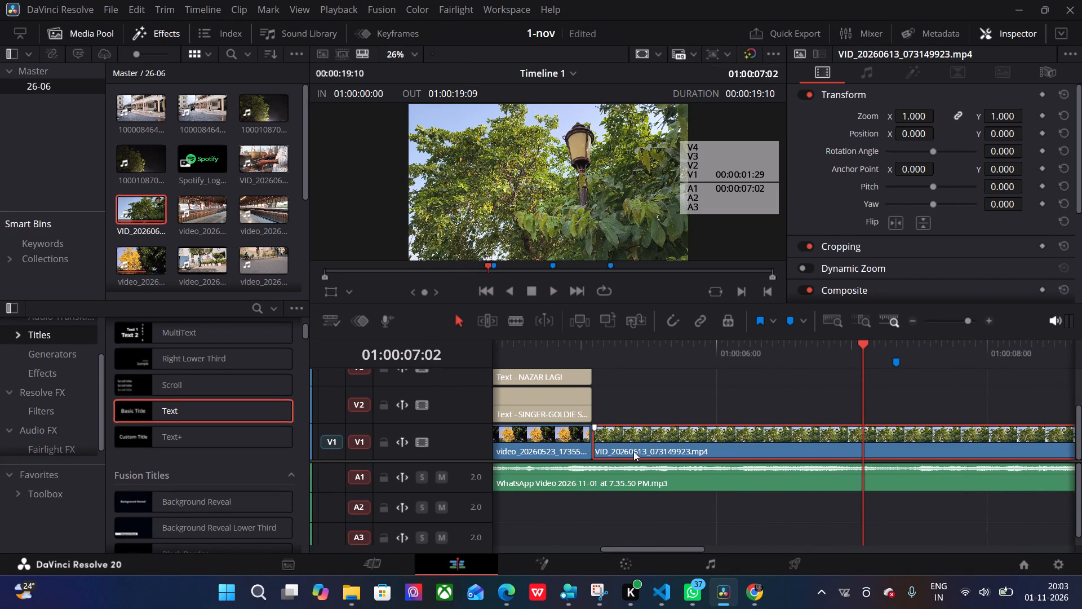
pyautogui.moveTo(633, 451); pyautogui.dragTo(580, 453)
pyautogui.moveTo(671, 443); pyautogui.dragTo(619, 449)
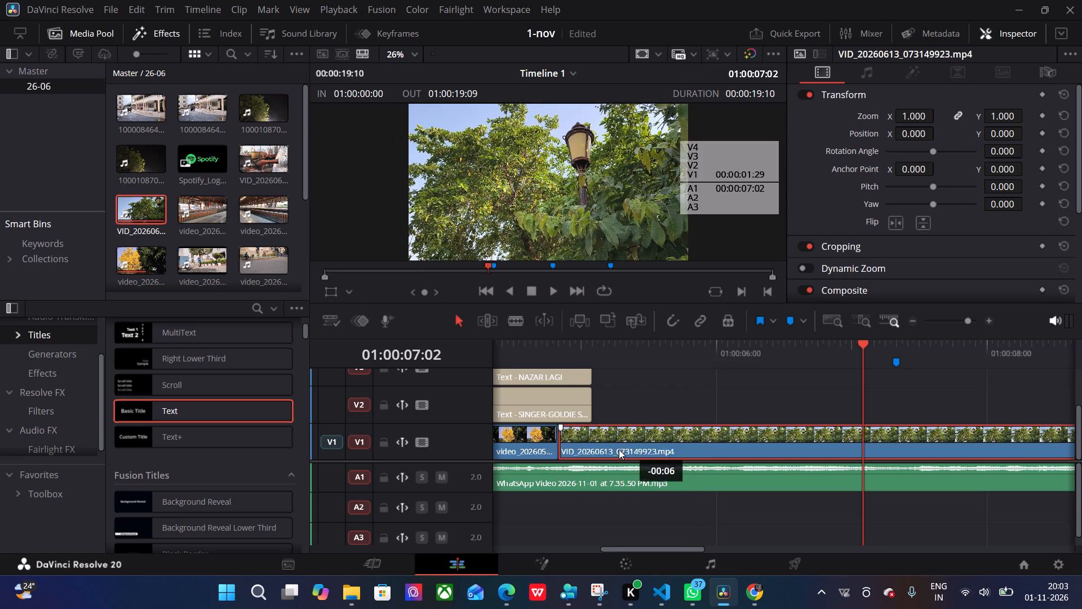
pyautogui.moveTo(619, 449); pyautogui.dragTo(456, 462)
# Play back the opening from the timeline start to review the lamp-post clip beneath the logo and titles.
pyautogui.press('space')
pyautogui.press('space')
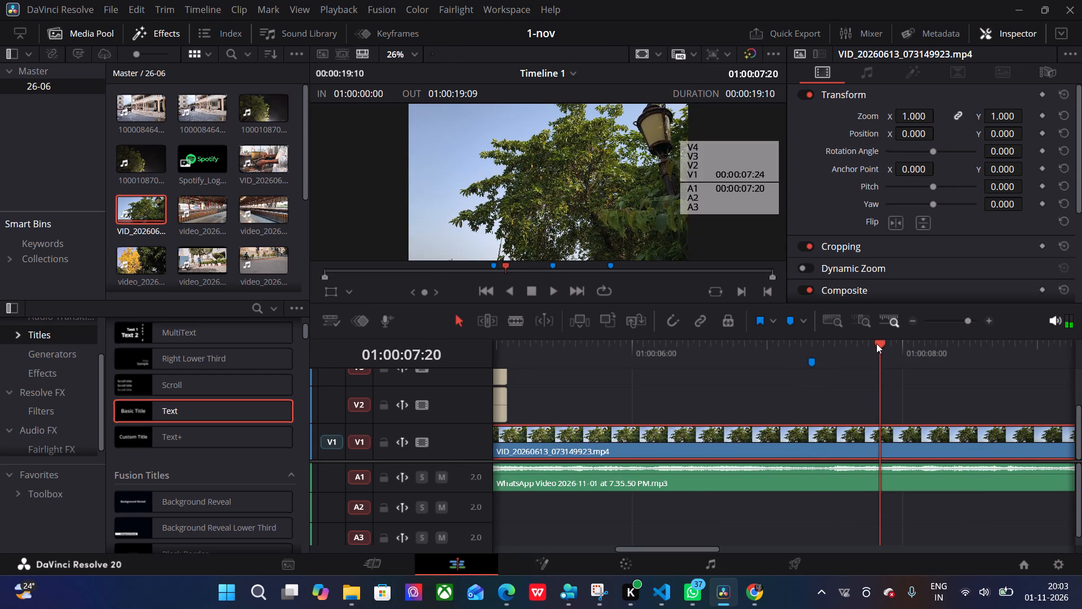
pyautogui.moveTo(876, 343); pyautogui.dragTo(157, 478)
pyautogui.press('space')
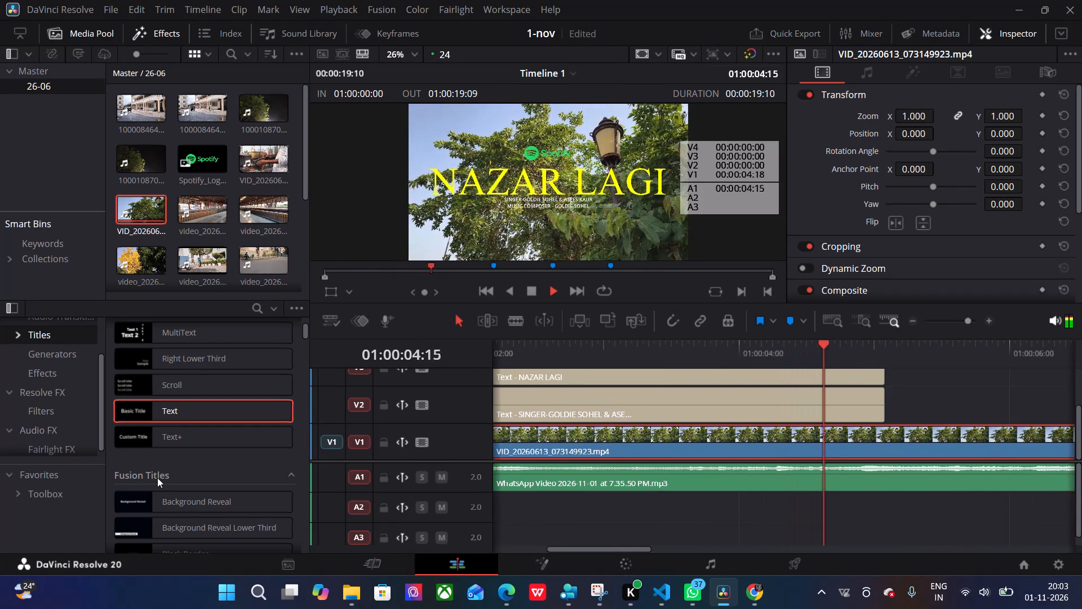
pyautogui.press('space')
pyautogui.press('space')
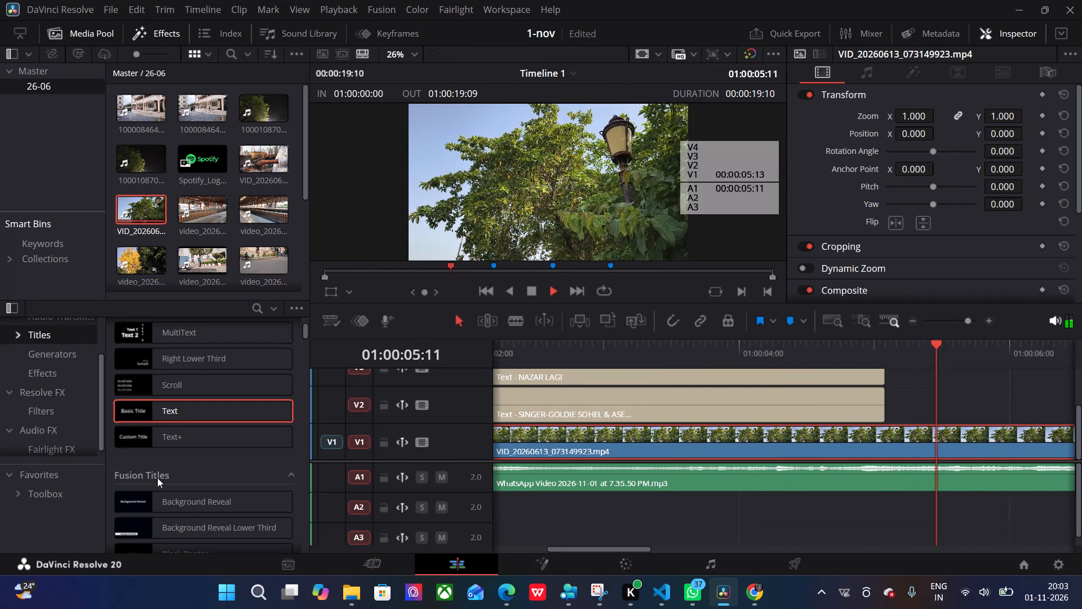
pyautogui.press('space')
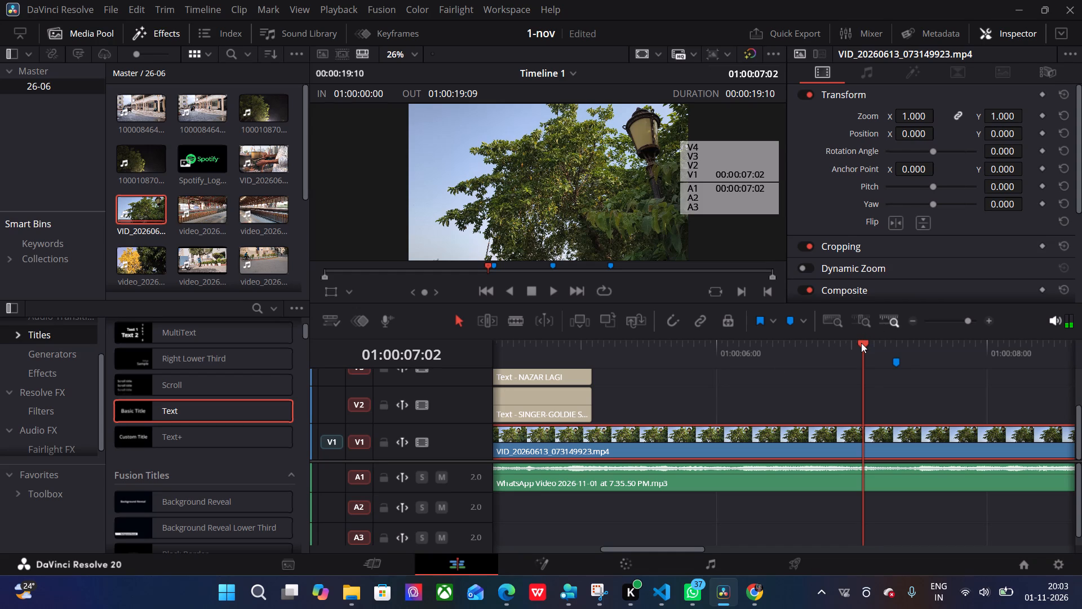
pyautogui.moveTo(861, 343); pyautogui.dragTo(260, 411)
pyautogui.press('space')
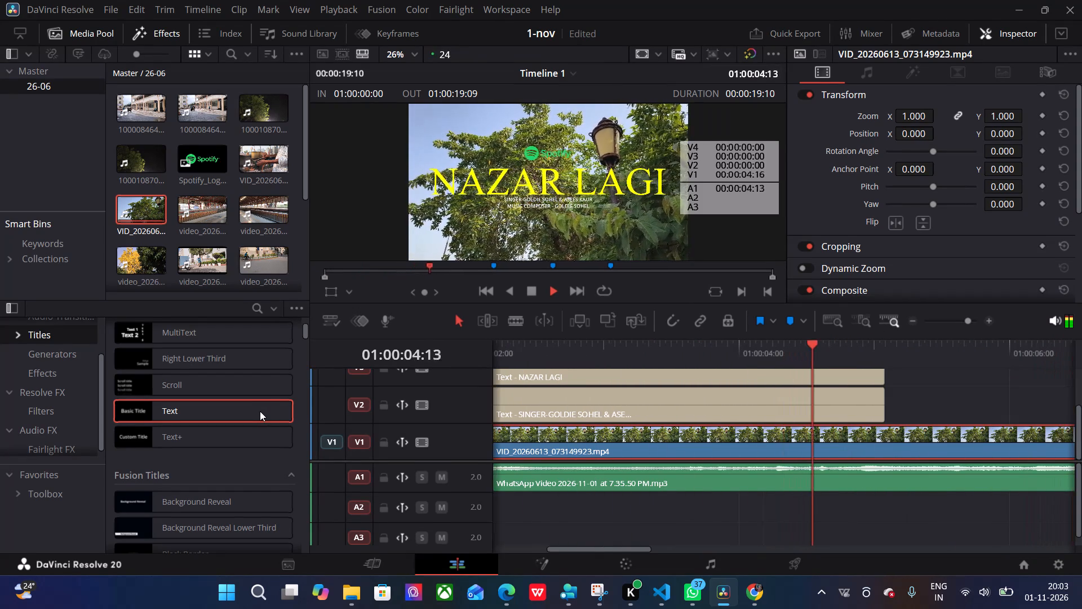
pyautogui.press('space')
pyautogui.press('space')
pyautogui.press('space')
pyautogui.press('space')
pyautogui.press('space')
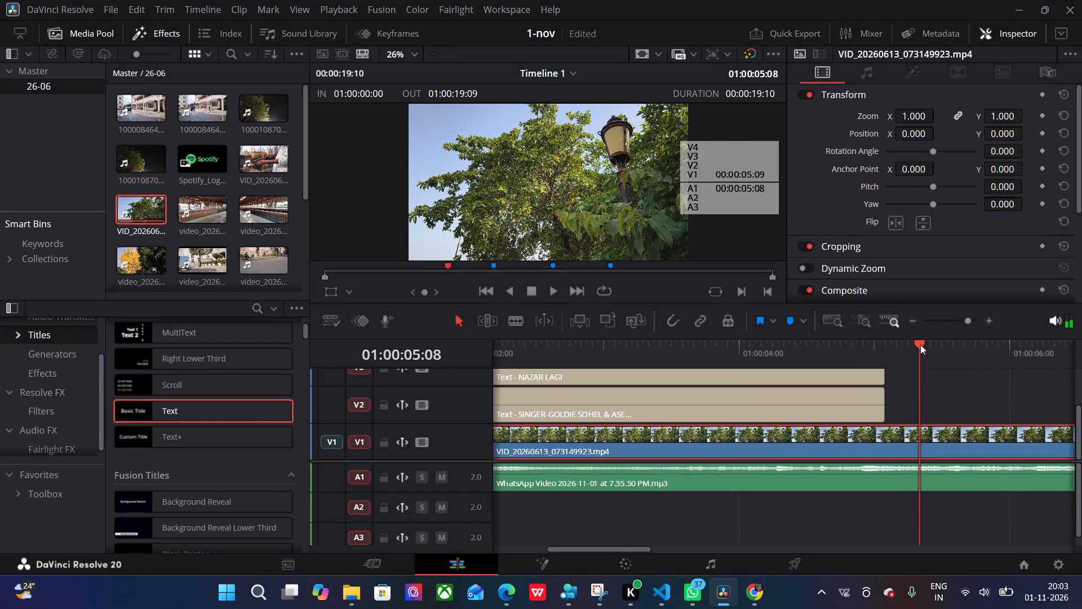
# Split VID_20260613_073149923.mp4 on V1 at 01:00:05:02, where the titles end, and delete the part after the cut.
pyautogui.moveTo(920, 345); pyautogui.dragTo(892, 355)
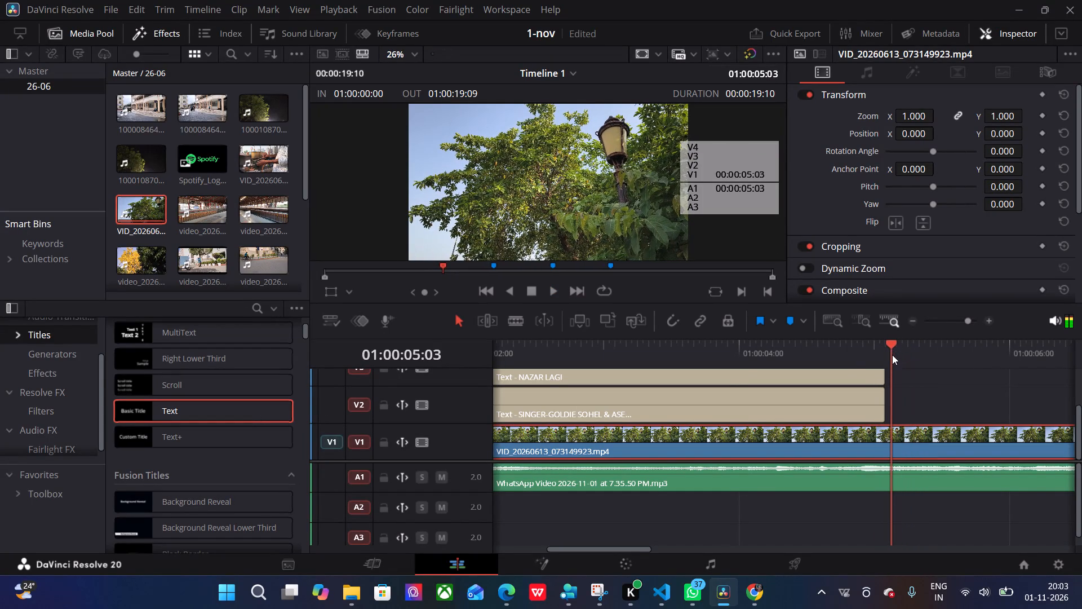
pyautogui.moveTo(892, 355); pyautogui.dragTo(888, 360)
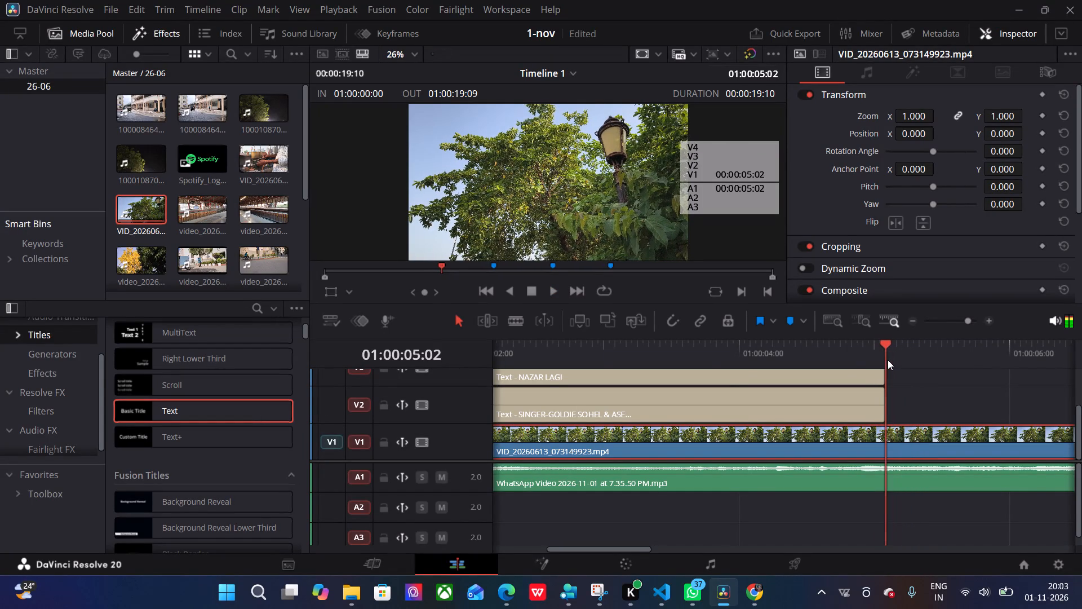
pyautogui.click(518, 324)
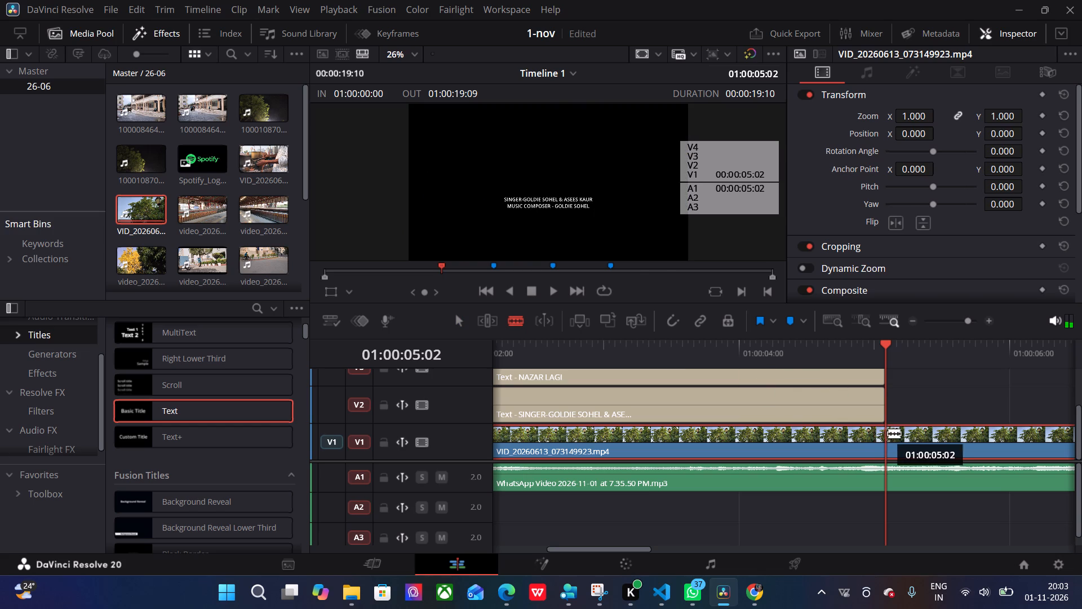
pyautogui.click(888, 433)
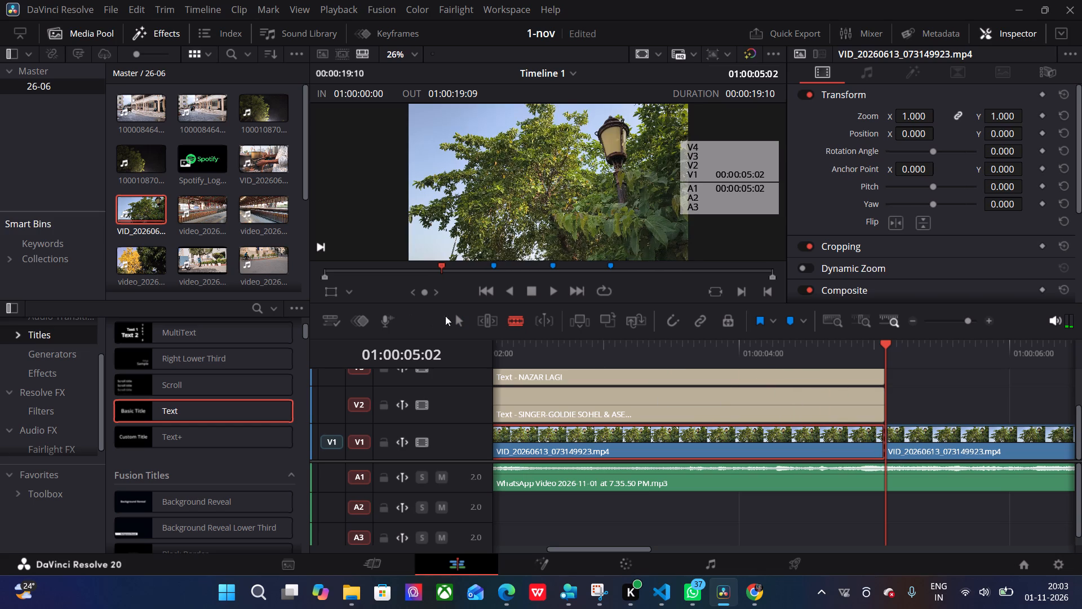
pyautogui.click(460, 317)
pyautogui.click(950, 431)
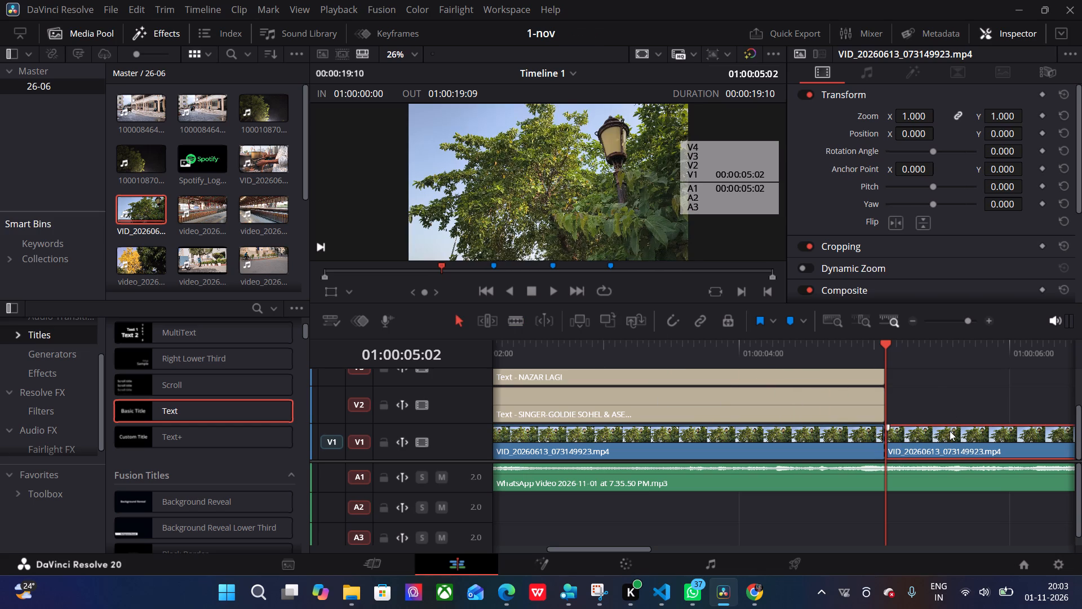
pyautogui.press('BackSpace')
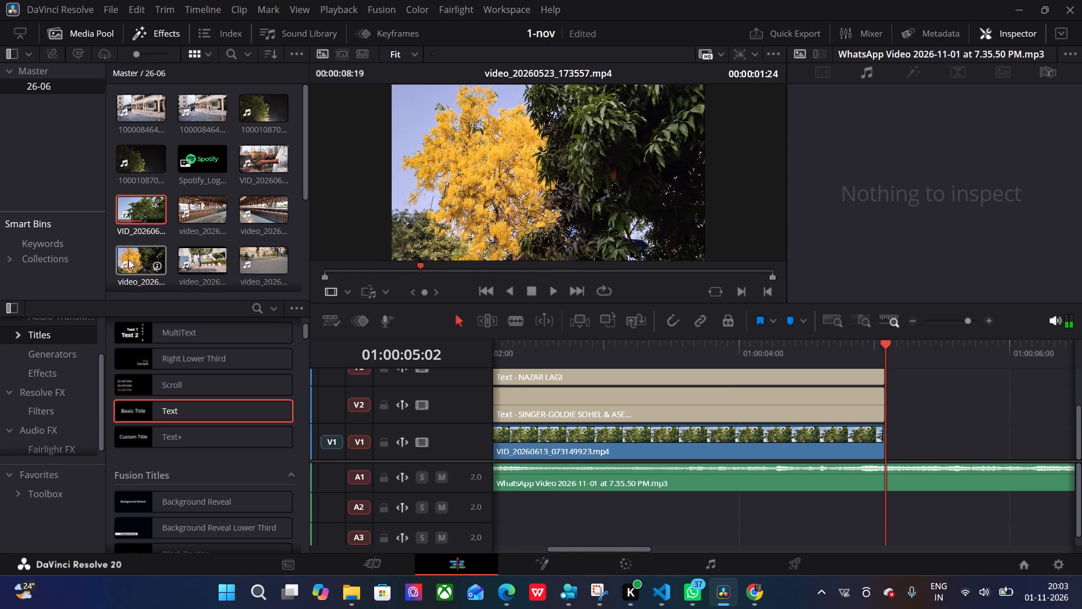
# Place video_20260523_173557.mp4 on V1 at 01:00:05:02, directly after the lamp-post clip, and delete its linked audio from A1.
pyautogui.moveTo(128, 259); pyautogui.dragTo(894, 444)
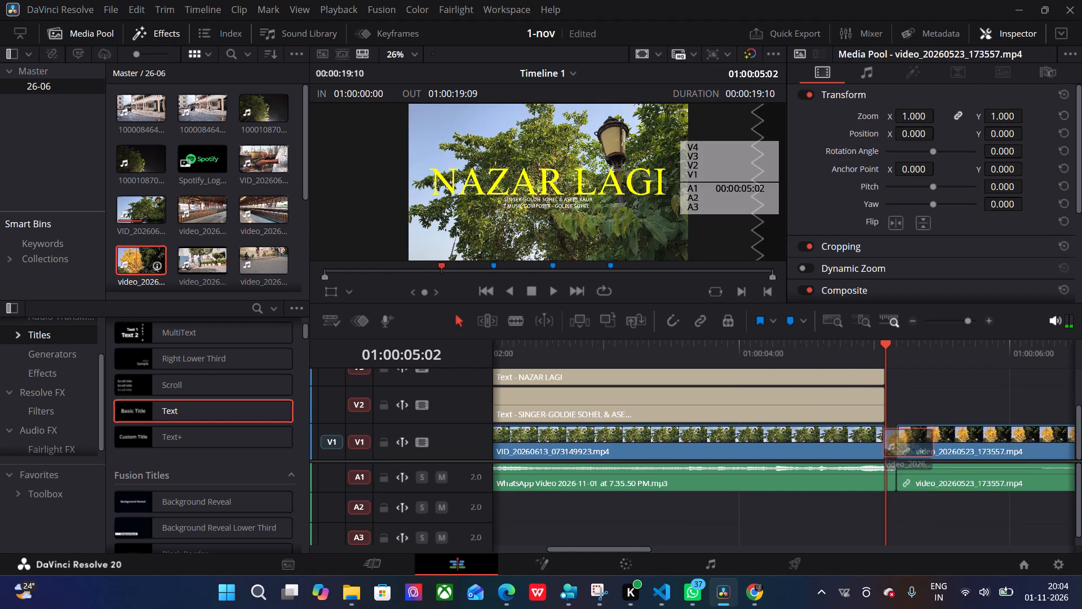
pyautogui.moveTo(894, 444); pyautogui.dragTo(884, 454)
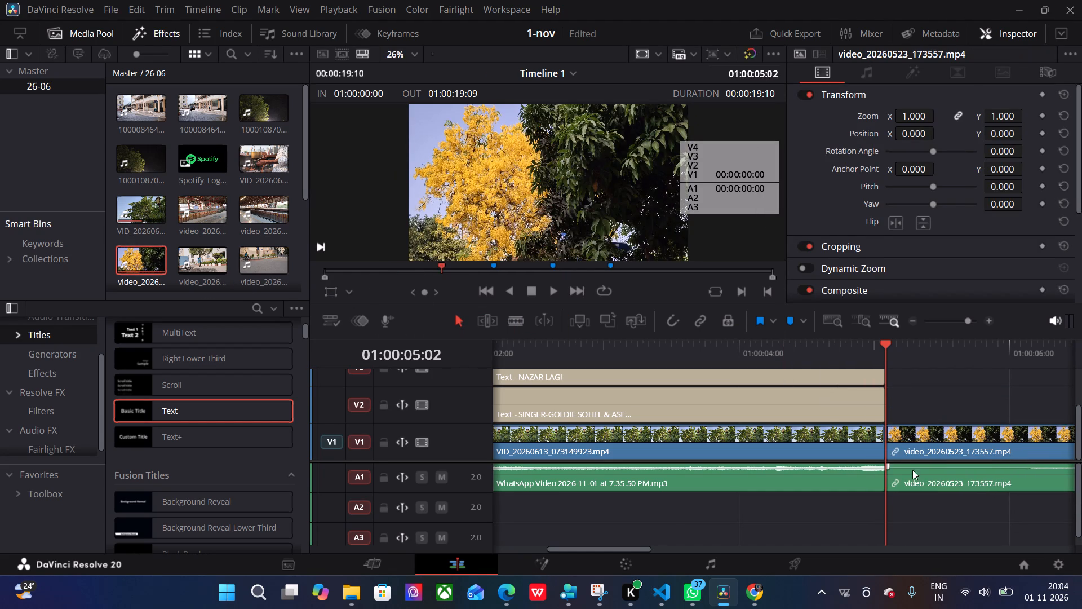
pyautogui.click(916, 474)
pyautogui.press('BackSpace')
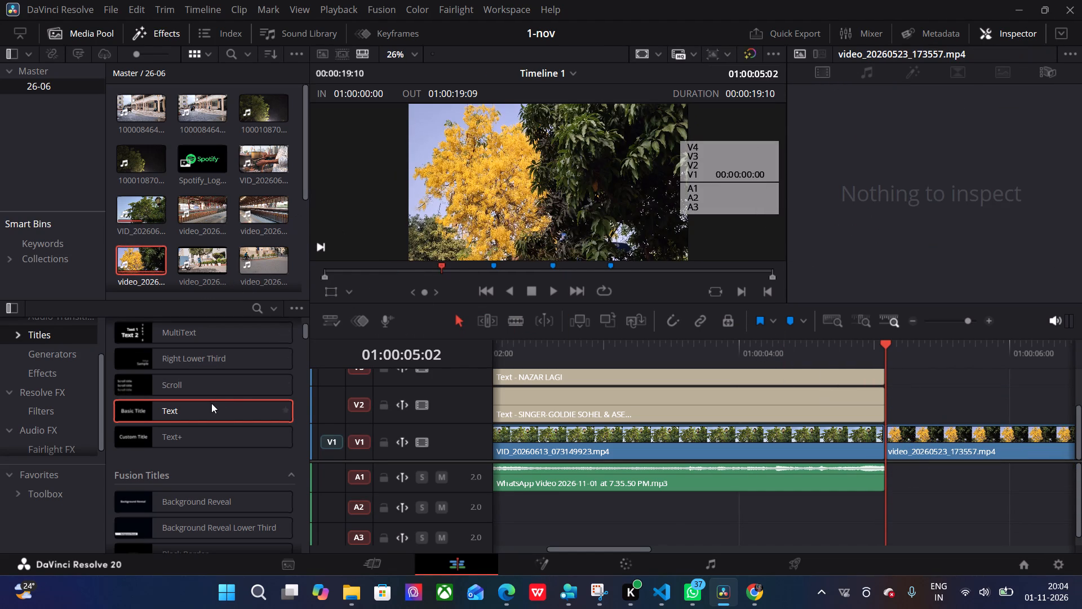
# Add a basic Text title on V2 at 01:00:05:02, above the start of the yellow tree clip.
pyautogui.moveTo(209, 405); pyautogui.dragTo(917, 414)
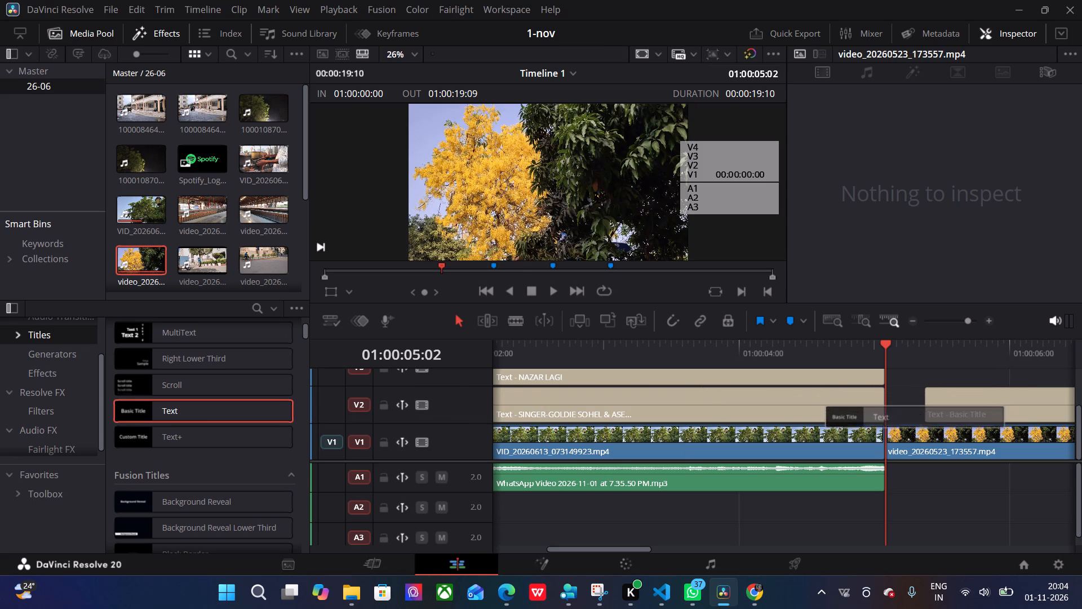
pyautogui.moveTo(917, 414); pyautogui.dragTo(888, 423)
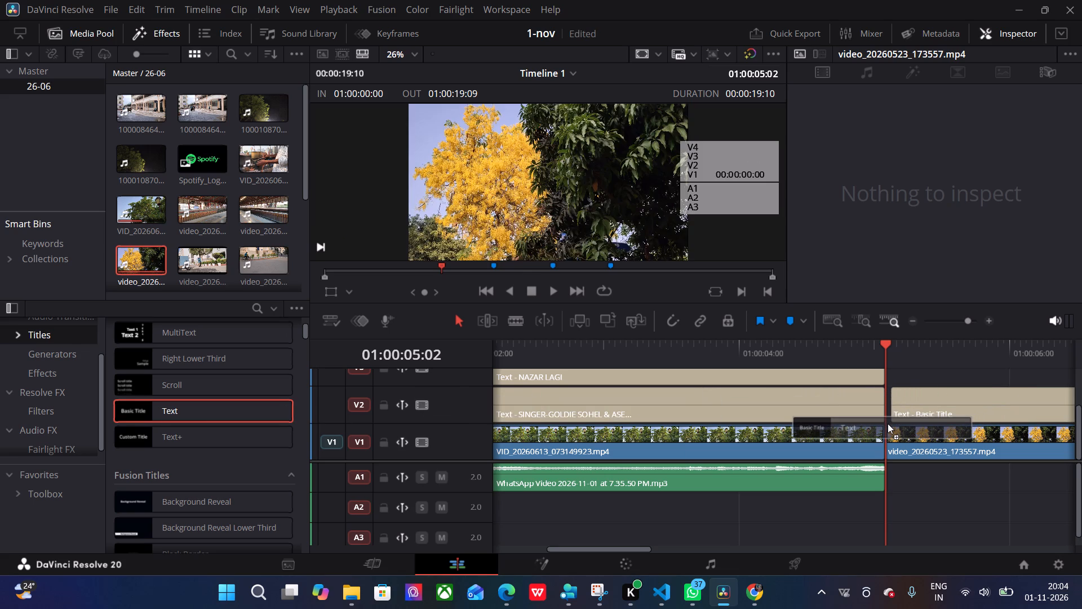
pyautogui.moveTo(888, 423); pyautogui.dragTo(884, 425)
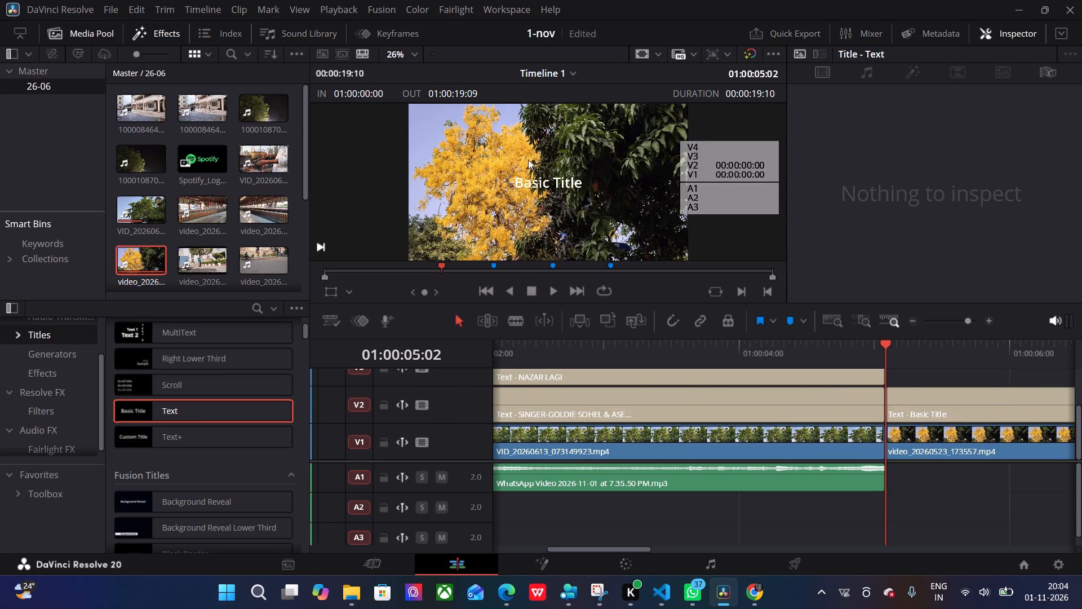
# Replace the new V2 title's placeholder text with AISI NAZAR LAGI.
pyautogui.click(533, 187)
pyautogui.click(946, 395)
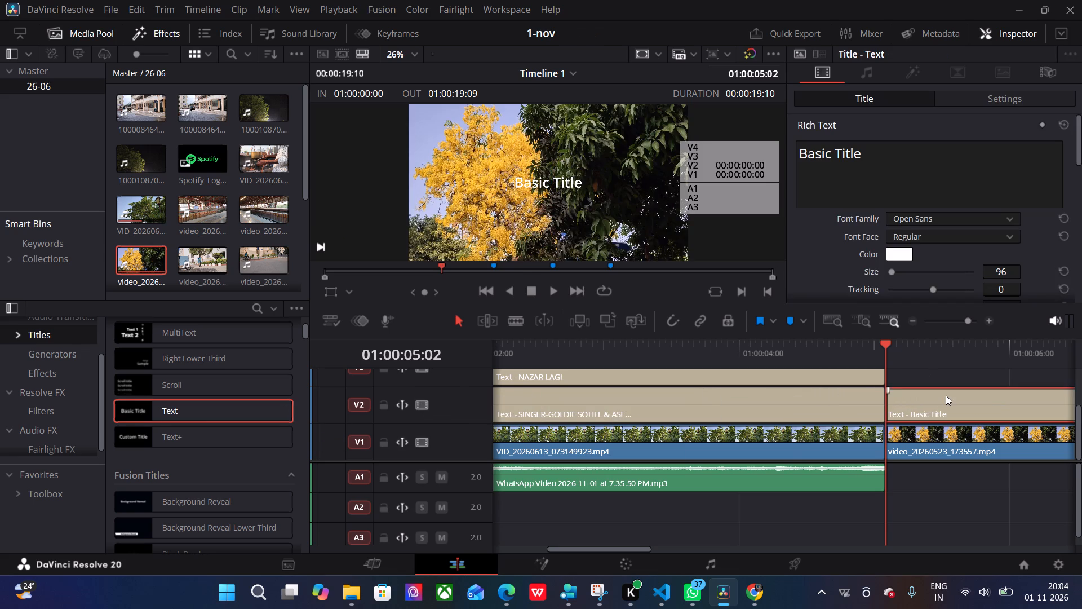
pyautogui.click(871, 155)
pyautogui.press('BackSpace')
pyautogui.press('BackSpace')
pyautogui.press('BackSpace')
pyautogui.press('BackSpace')
pyautogui.press('BackSpace')
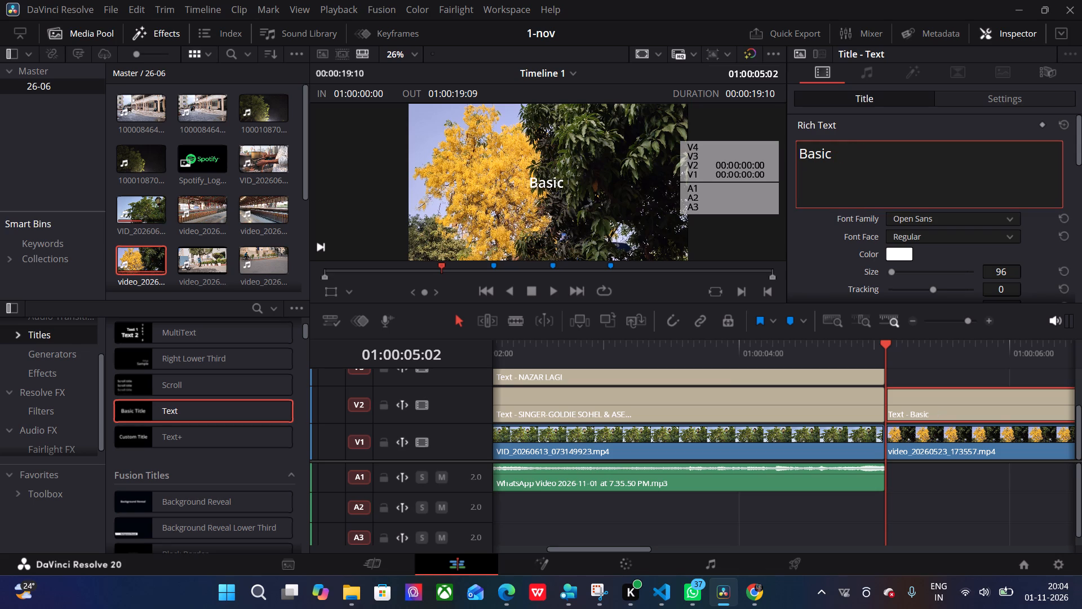
pyautogui.press('BackSpace')
pyautogui.press('BackSpace')
pyautogui.press('BackSpace')
pyautogui.press('BackSpace')
pyautogui.press('BackSpace')
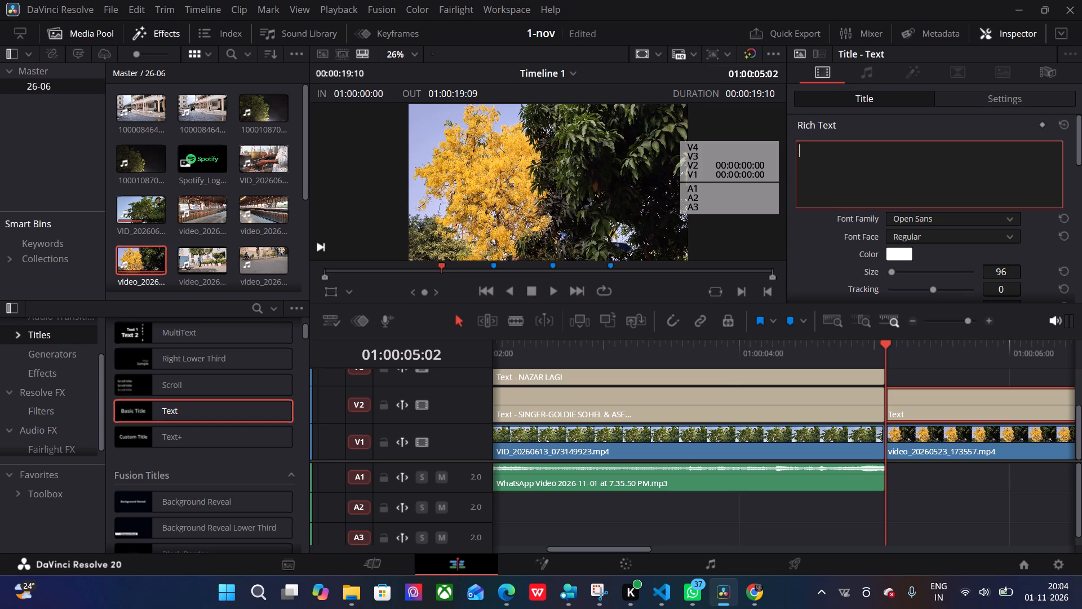
pyautogui.write('AISI')
pyautogui.press('space')
pyautogui.write('NAZ')
pyautogui.write('AR LAGI')
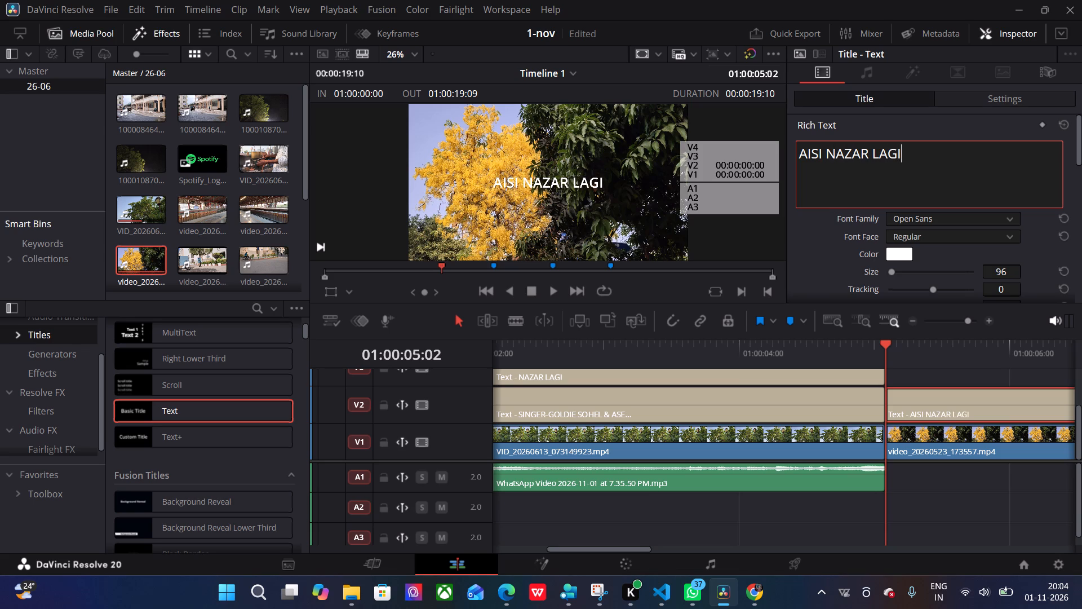
# Set the AISI NAZAR LAGI title's zoom to 0.5 and its Y position to 150, after trying 600 and 200.
pyautogui.scroll(-1, 952, 240)
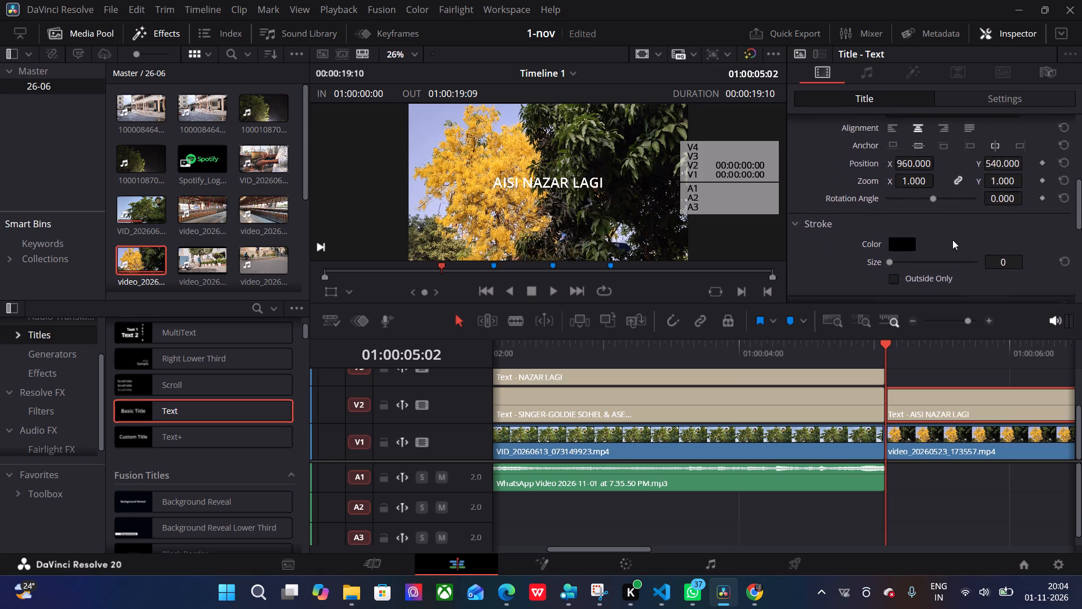
pyautogui.doubleClick(1006, 205)
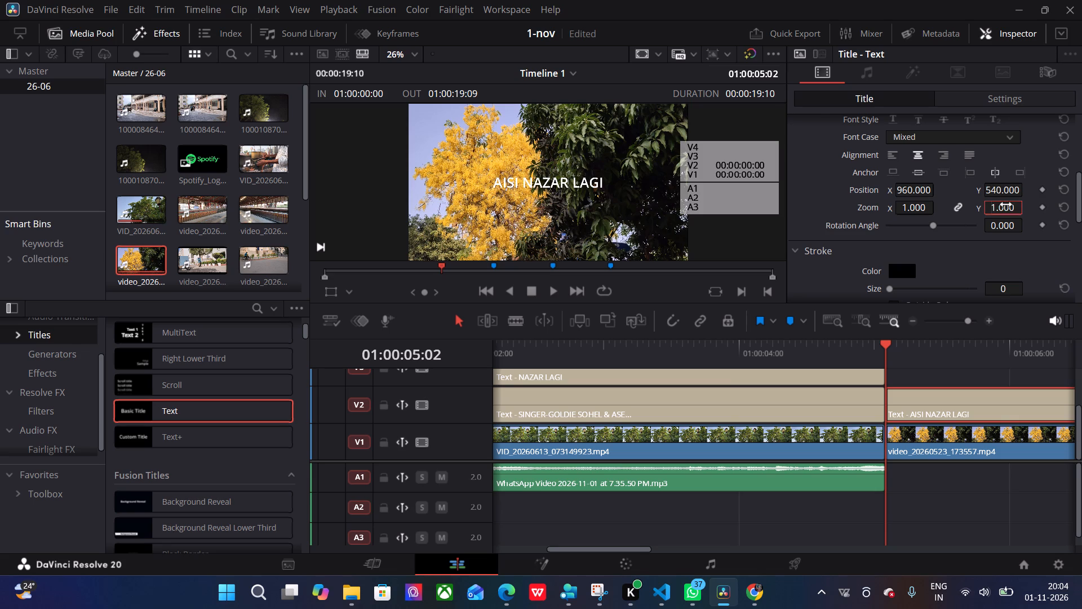
pyautogui.write('.5')
pyautogui.press('Return')
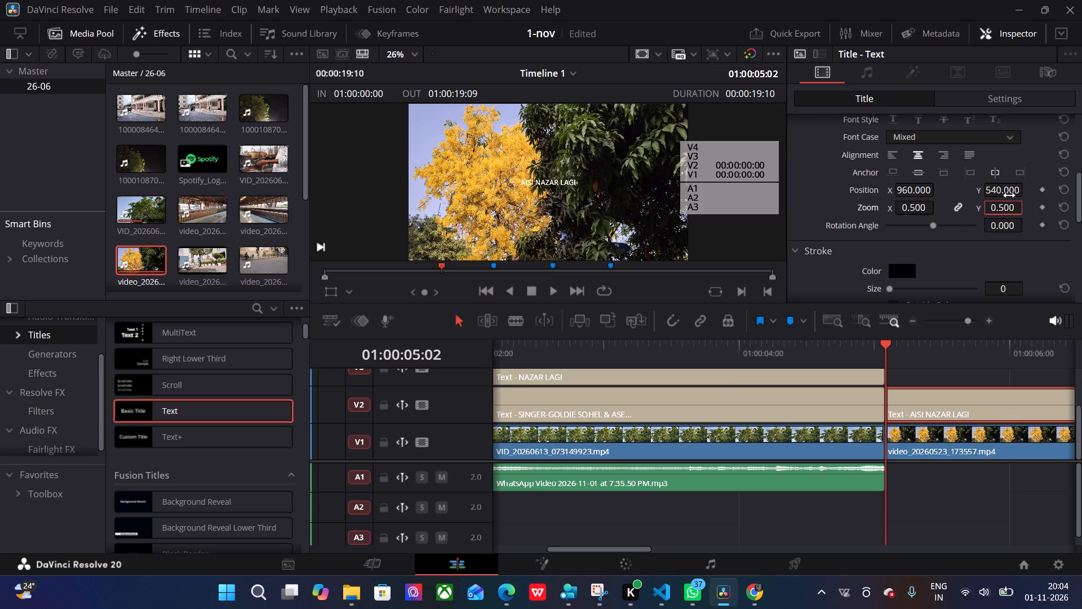
pyautogui.doubleClick(1006, 190)
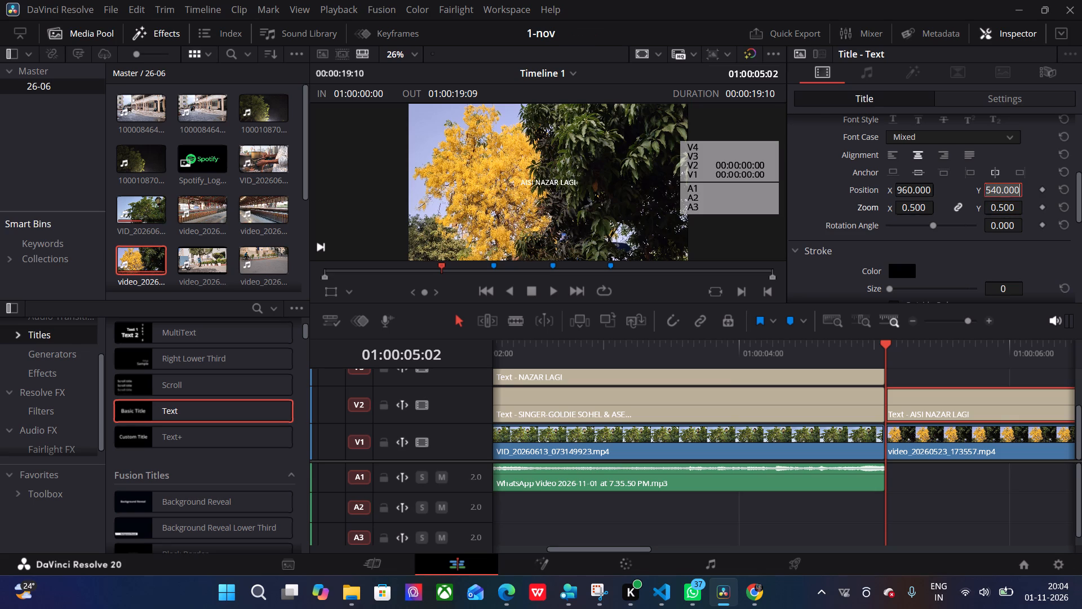
pyautogui.write('600')
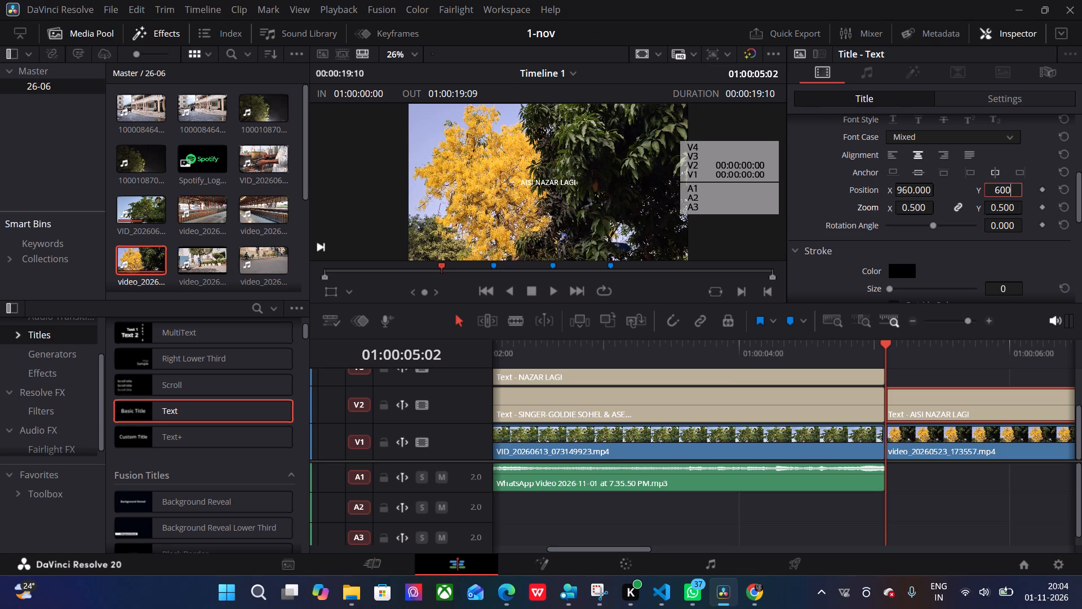
pyautogui.press('Return')
pyautogui.doubleClick(1006, 191)
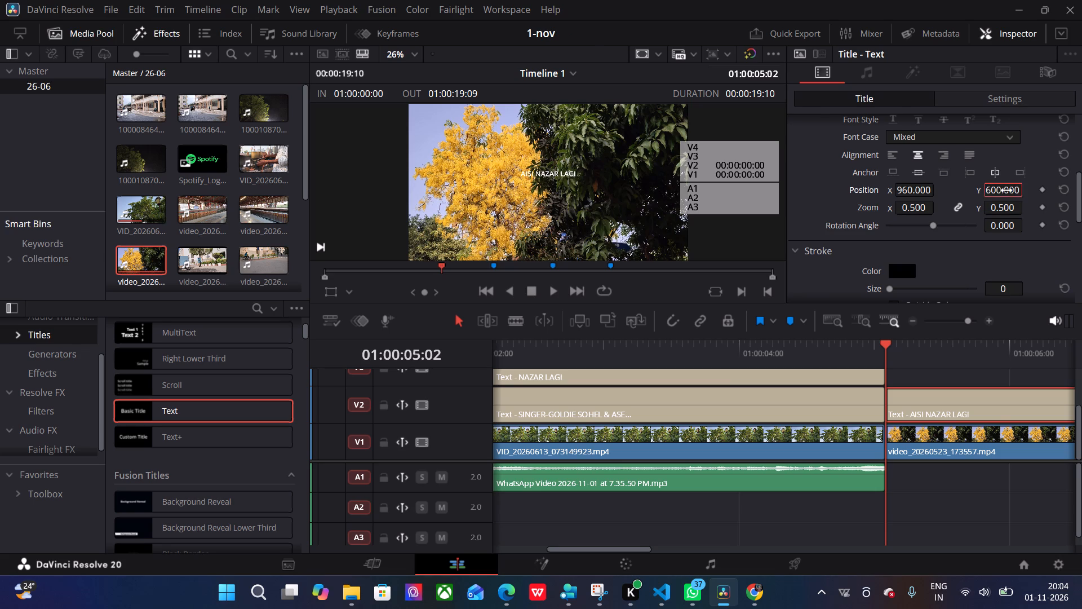
pyautogui.write('200')
pyautogui.press('Return')
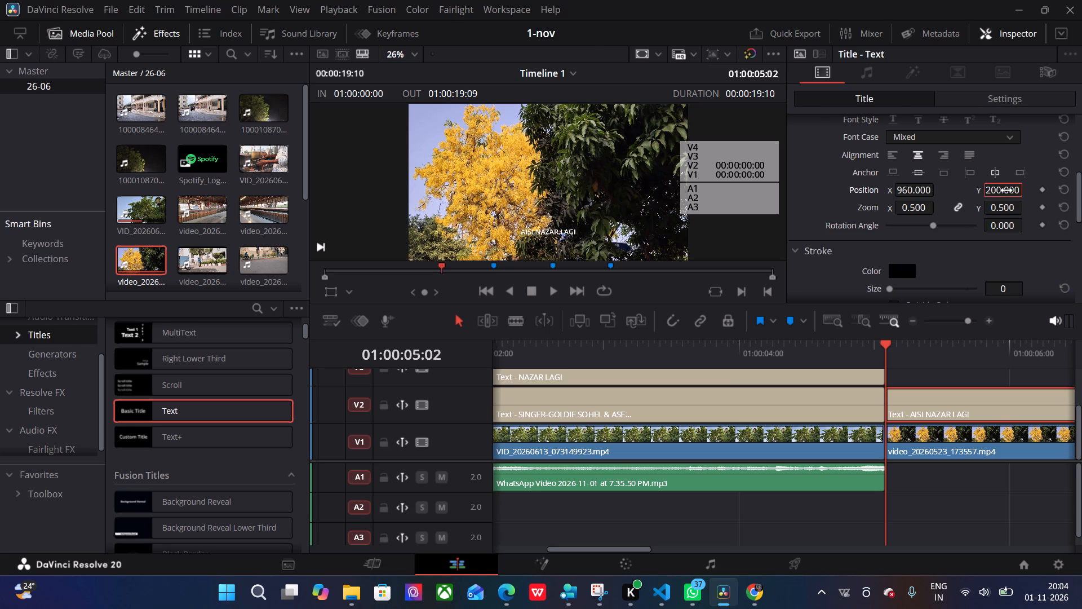
pyautogui.doubleClick(1006, 191)
pyautogui.write('150')
pyautogui.press('Return')
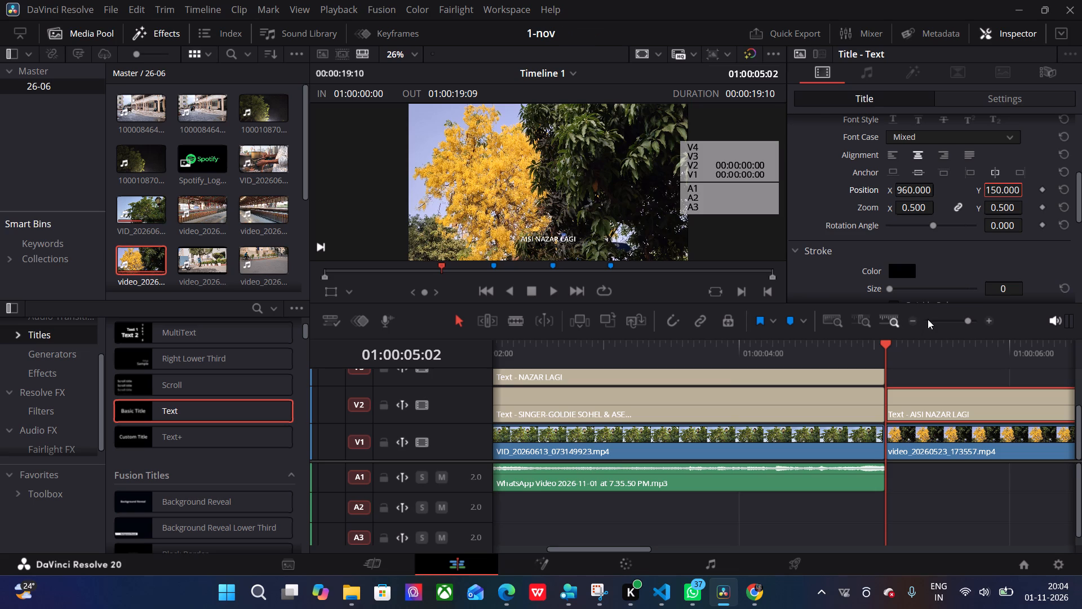
# Play back the start of the yellow tree clip to review the AISI NAZAR LAGI title with the audio.
pyautogui.moveTo(888, 346); pyautogui.dragTo(341, 381)
pyautogui.press('space')
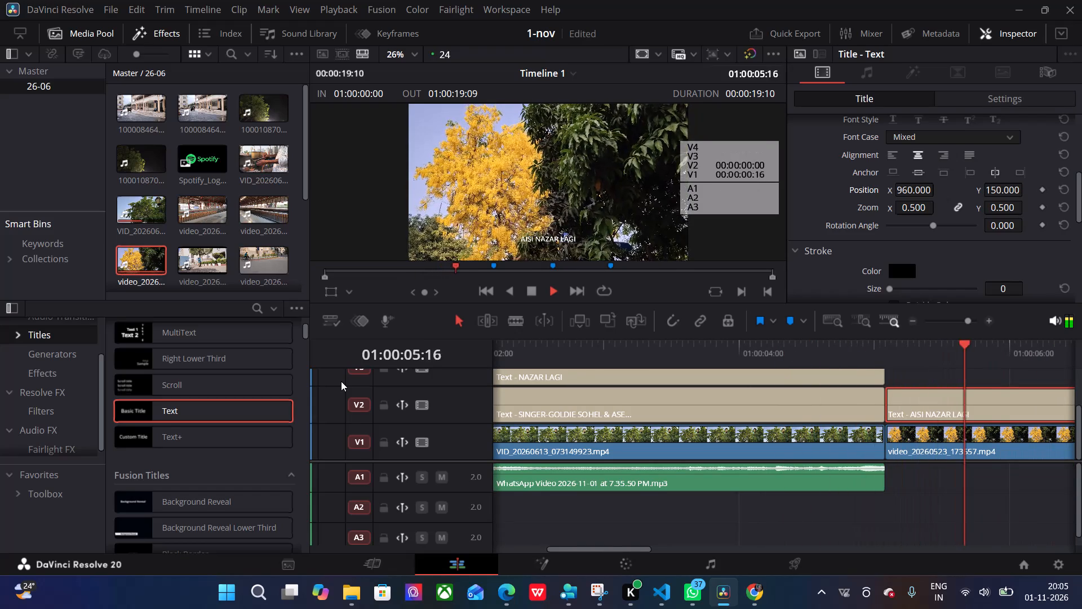
pyautogui.press('space')
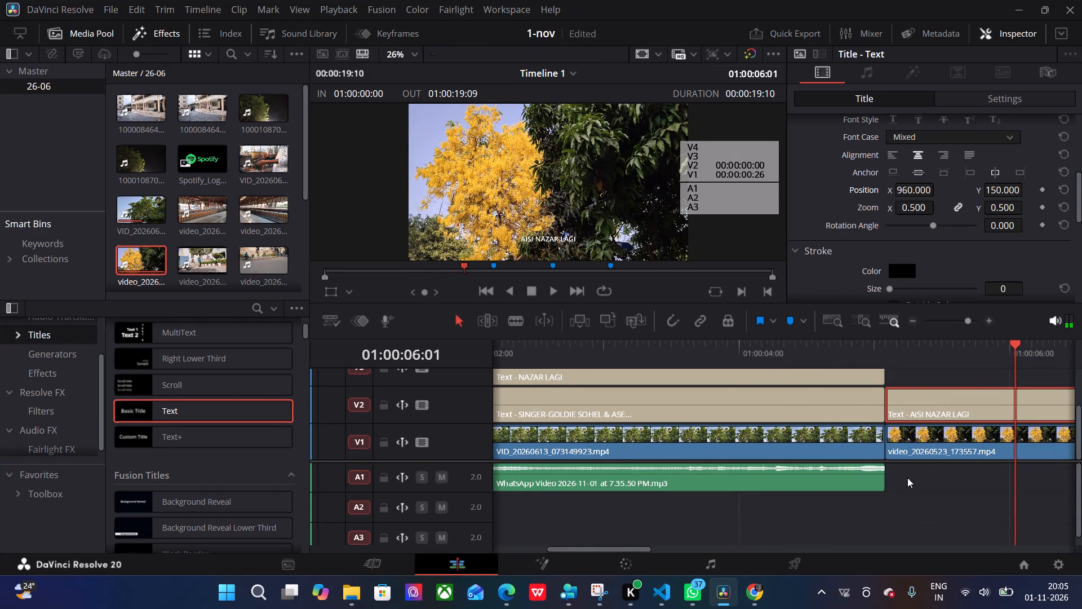
# Extend the end of the WhatsApp audio on A1 beneath the yellow tree clip, to a duration of about 10:01.
pyautogui.moveTo(885, 478); pyautogui.dragTo(1081, 500)
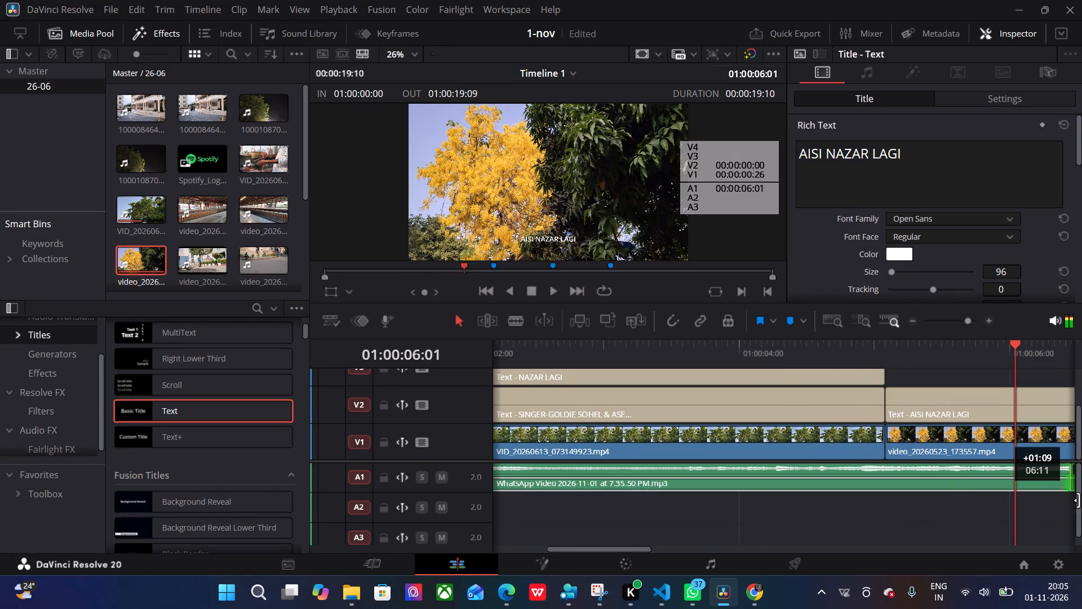
pyautogui.moveTo(1081, 500); pyautogui.dragTo(1075, 502)
pyautogui.hscroll(-2, 1019, 519)
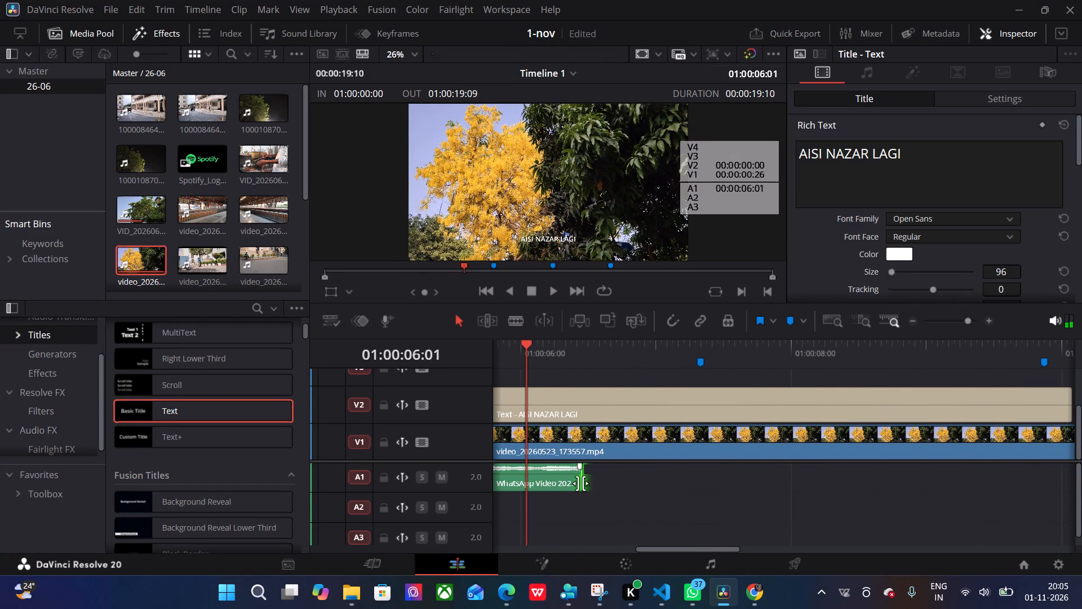
pyautogui.moveTo(586, 478); pyautogui.dragTo(1081, 509)
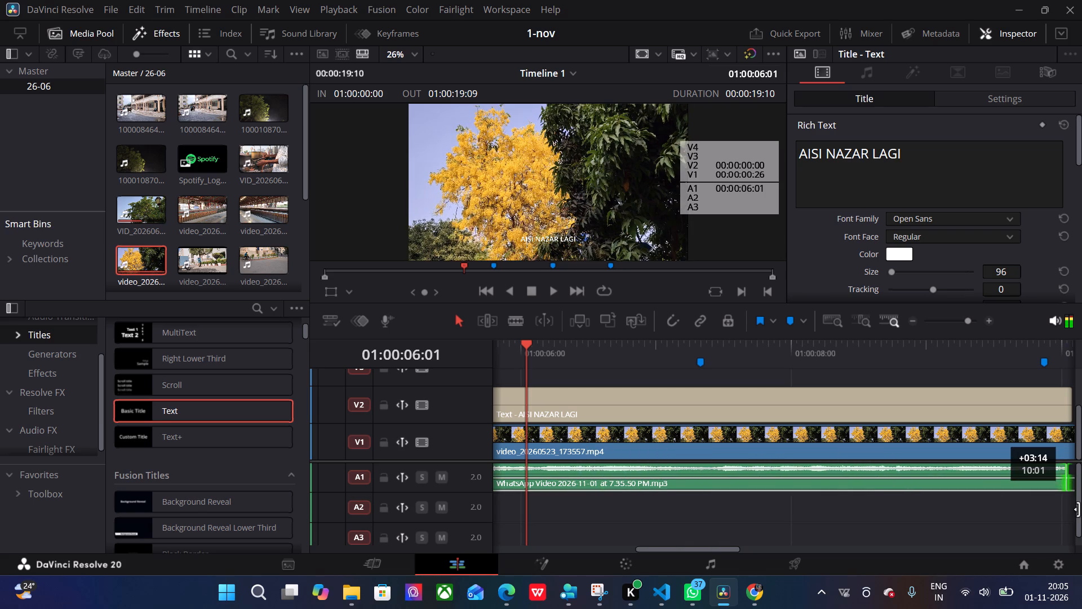
pyautogui.moveTo(1081, 509); pyautogui.dragTo(1075, 515)
# Delete the leftover audio piece farther along A1, at the end of the timeline.
pyautogui.hscroll(-2, 993, 516)
pyautogui.moveTo(818, 461); pyautogui.dragTo(816, 477)
pyautogui.click(816, 487)
pyautogui.press('BackSpace')
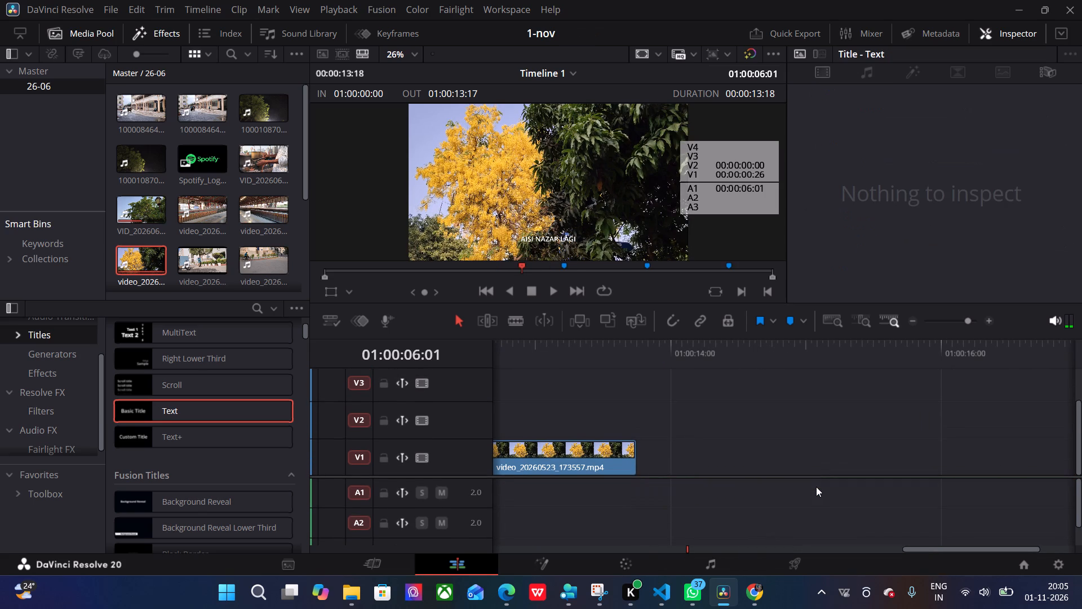
# Extend the end of the WhatsApp audio on A1 past the yellow tree clip, to a duration of about 18:01.
pyautogui.scroll(1, 816, 487)
pyautogui.scroll(-2, 816, 487)
pyautogui.scroll(-3, 646, 458)
pyautogui.scroll(1, 646, 458)
pyautogui.scroll(-1, 646, 458)
pyautogui.hscroll(2, 743, 500)
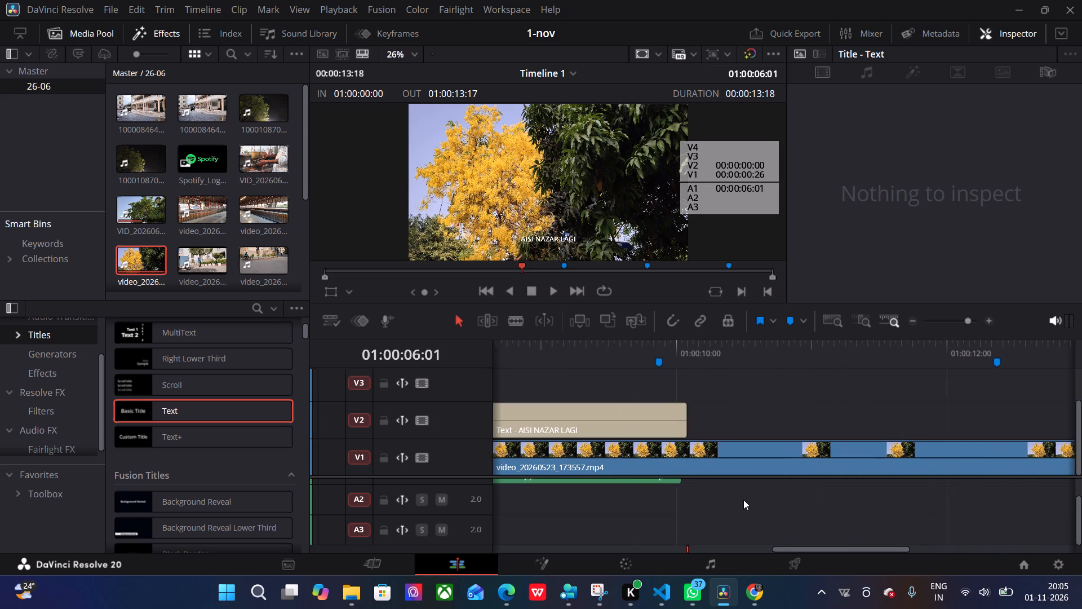
pyautogui.scroll(-2, 702, 504)
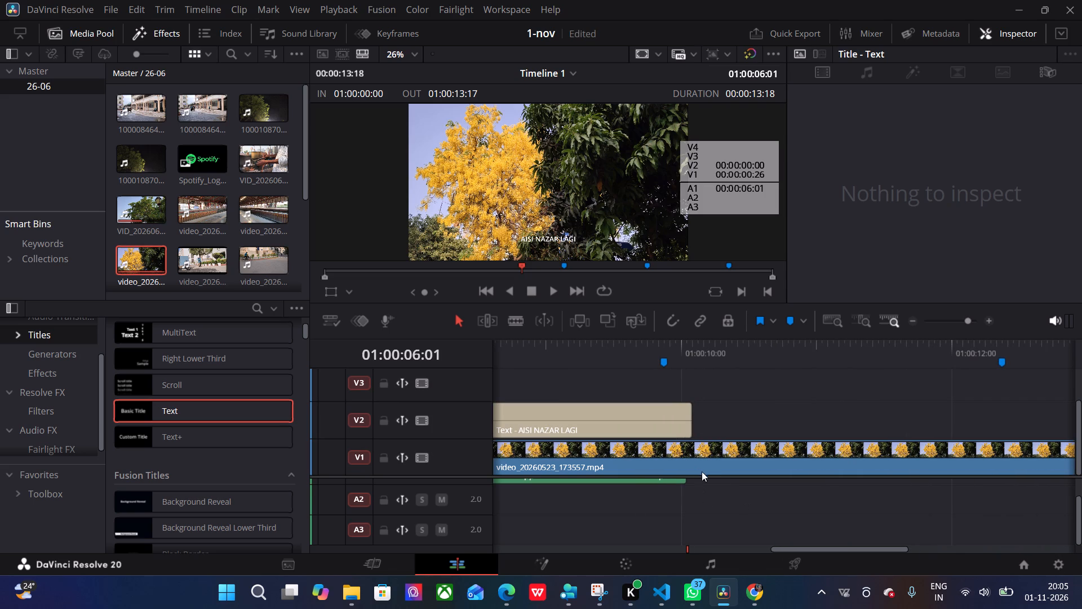
pyautogui.scroll(1, 724, 484)
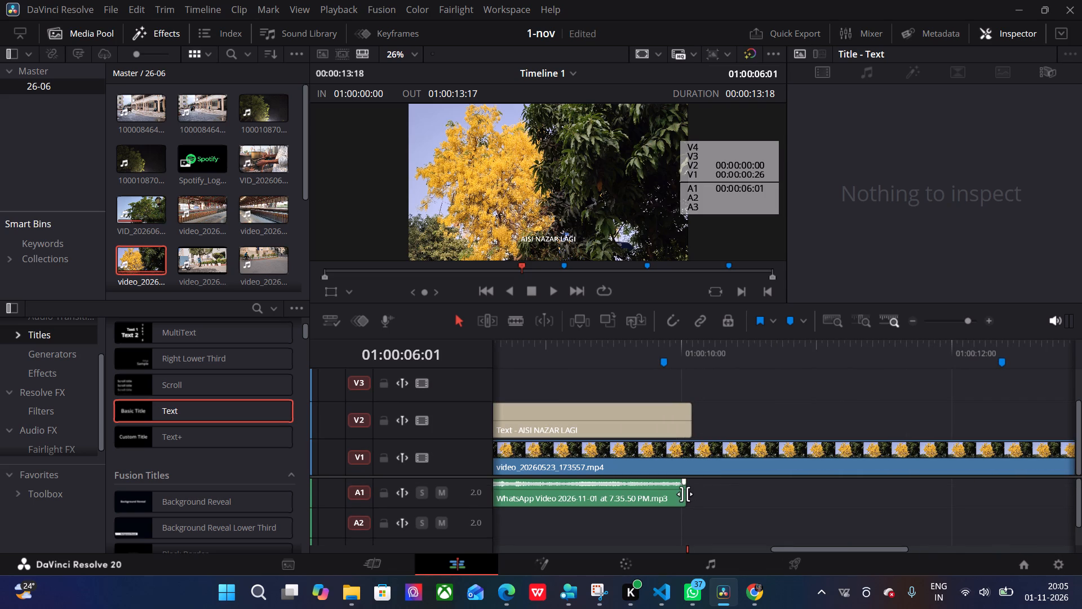
pyautogui.moveTo(685, 494); pyautogui.dragTo(1075, 505)
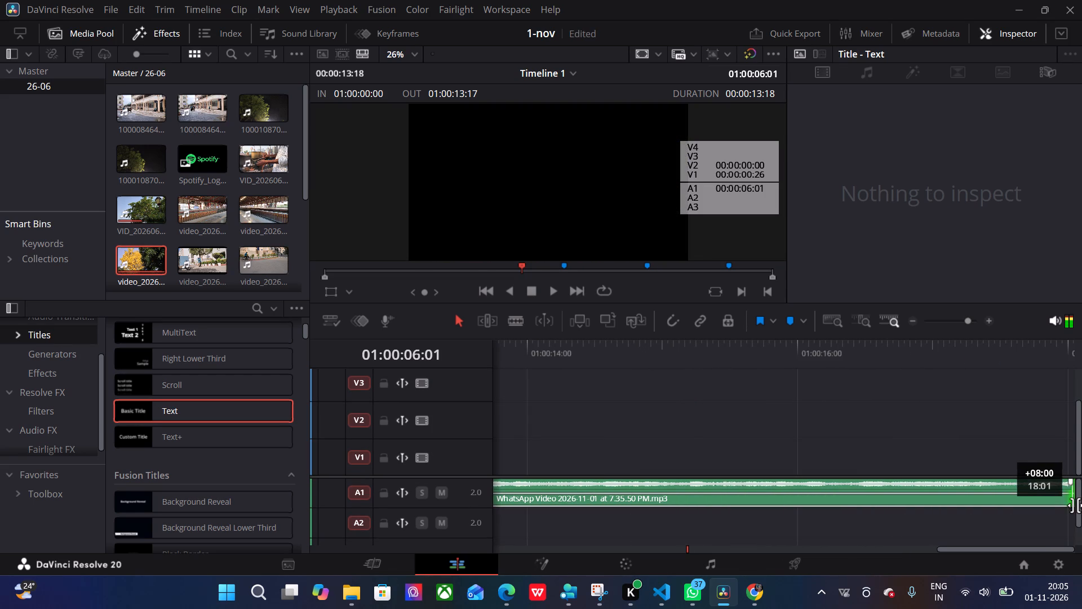
pyautogui.moveTo(1075, 505); pyautogui.dragTo(1081, 505)
# Play back the AISI NAZAR LAGI section with the restored audio, stopping just past the first timeline marker at 01:00:07:10.
pyautogui.hscroll(6, 792, 480)
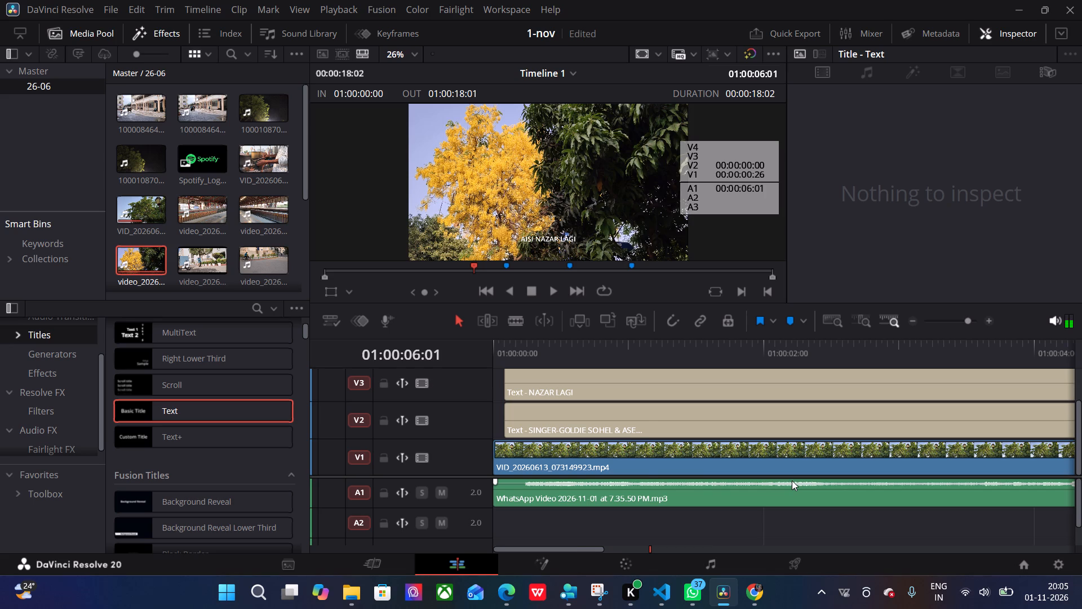
pyautogui.press('space')
pyautogui.press('space')
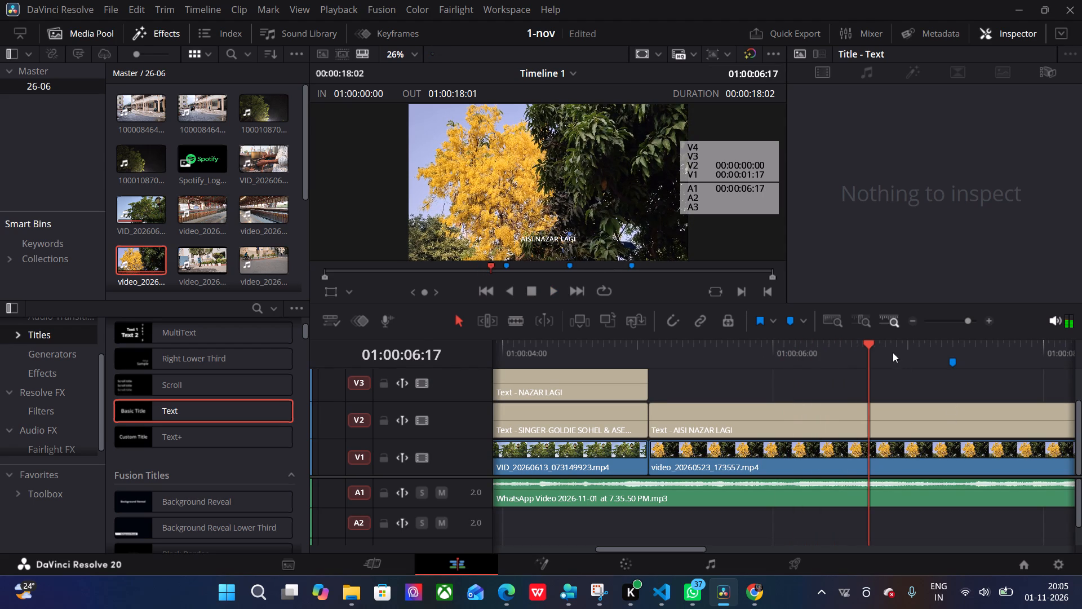
pyautogui.moveTo(867, 343); pyautogui.dragTo(546, 398)
pyautogui.press('space')
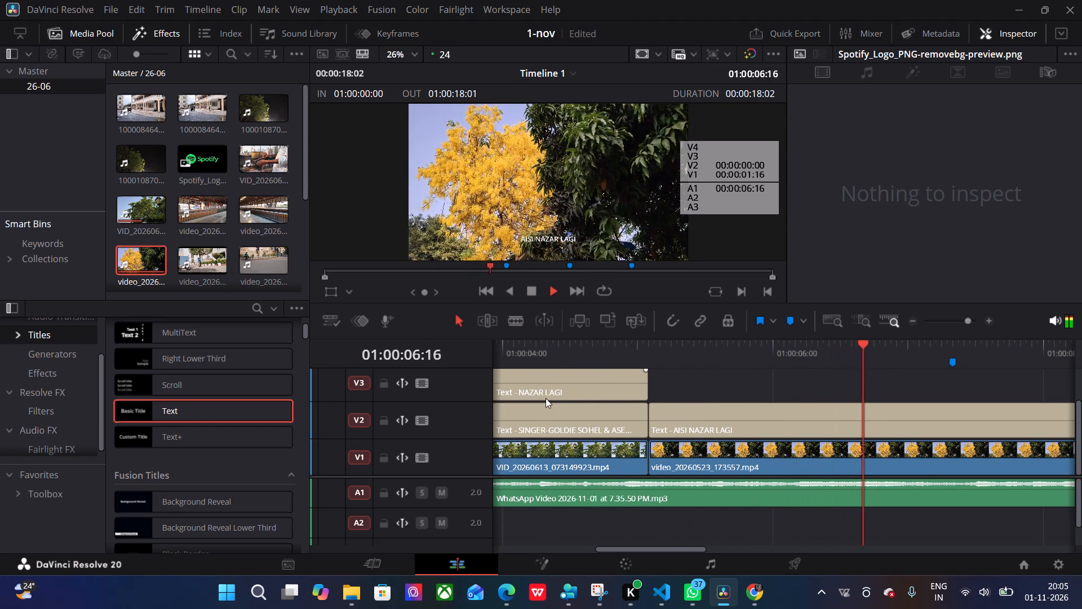
pyautogui.press('space')
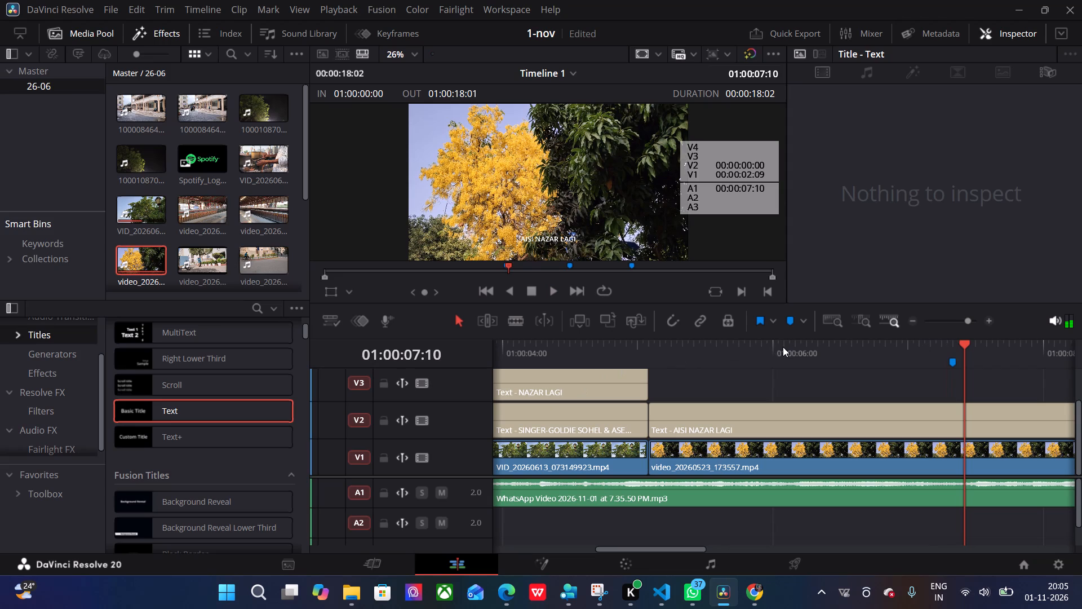
pyautogui.moveTo(963, 343); pyautogui.dragTo(963, 343)
# Split the yellow tree clip on V1 at the first marker, 01:00:07:08, and delete the part after it.
pyautogui.moveTo(963, 343); pyautogui.dragTo(954, 348)
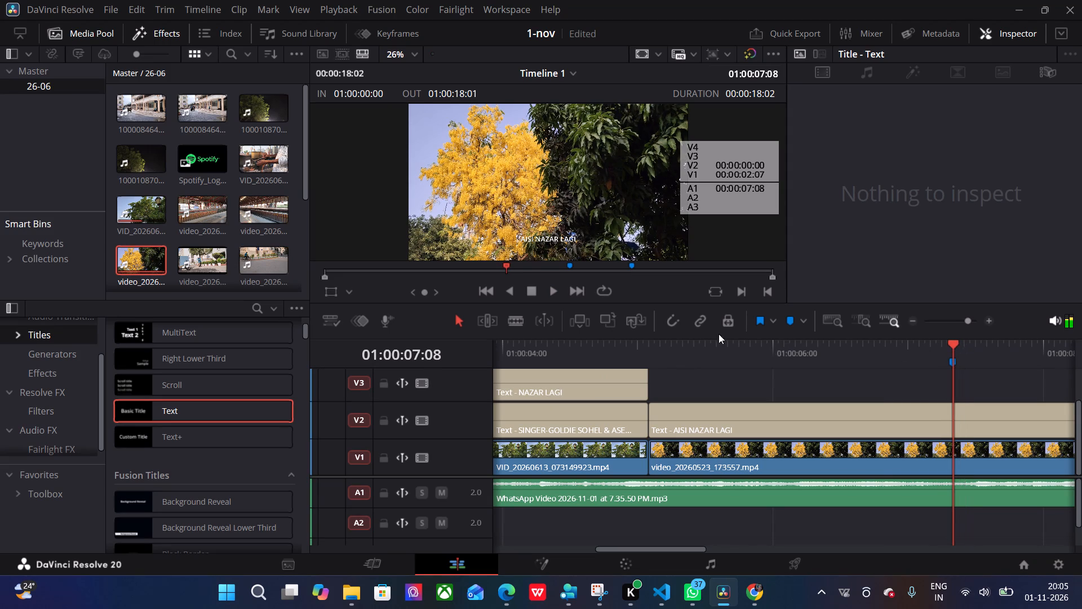
pyautogui.click(526, 321)
pyautogui.click(515, 321)
pyautogui.click(955, 456)
pyautogui.click(458, 324)
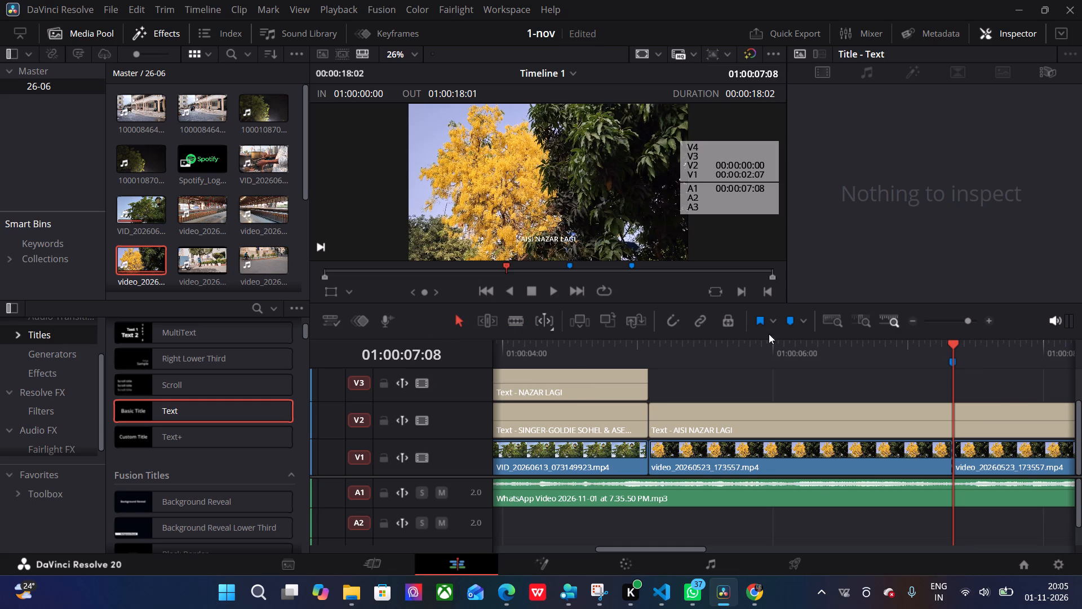
pyautogui.click(1022, 454)
pyautogui.press('BackSpace')
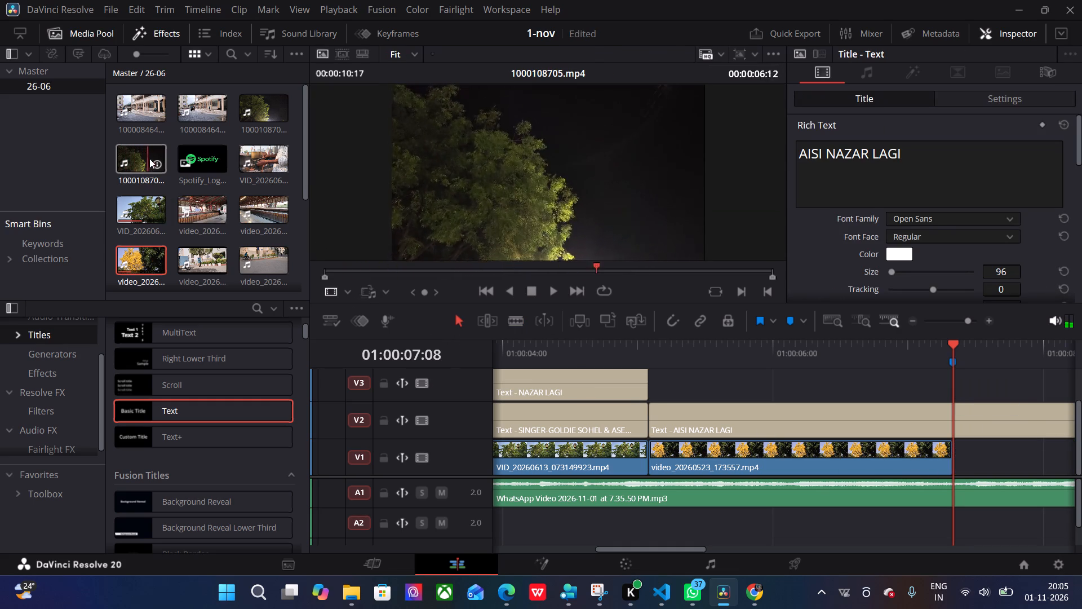
# Place the night tree clip video_20260528_194343.mp4 on V1 directly after the yellow tree clip, starting at 01:00:07:08.
pyautogui.scroll(1, 183, 152)
pyautogui.scroll(-1, 183, 152)
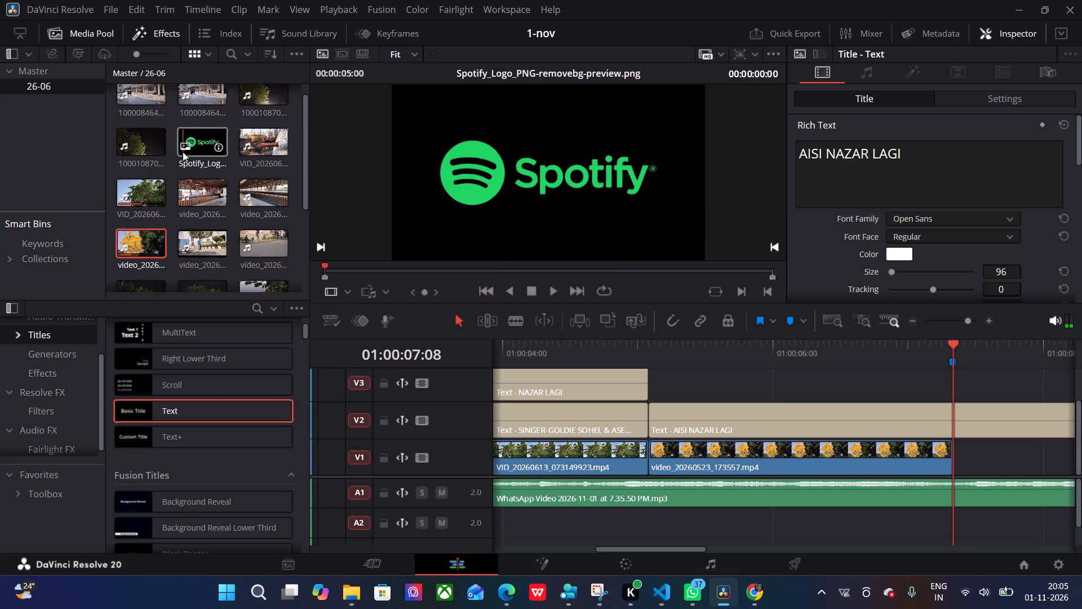
pyautogui.scroll(-1, 183, 152)
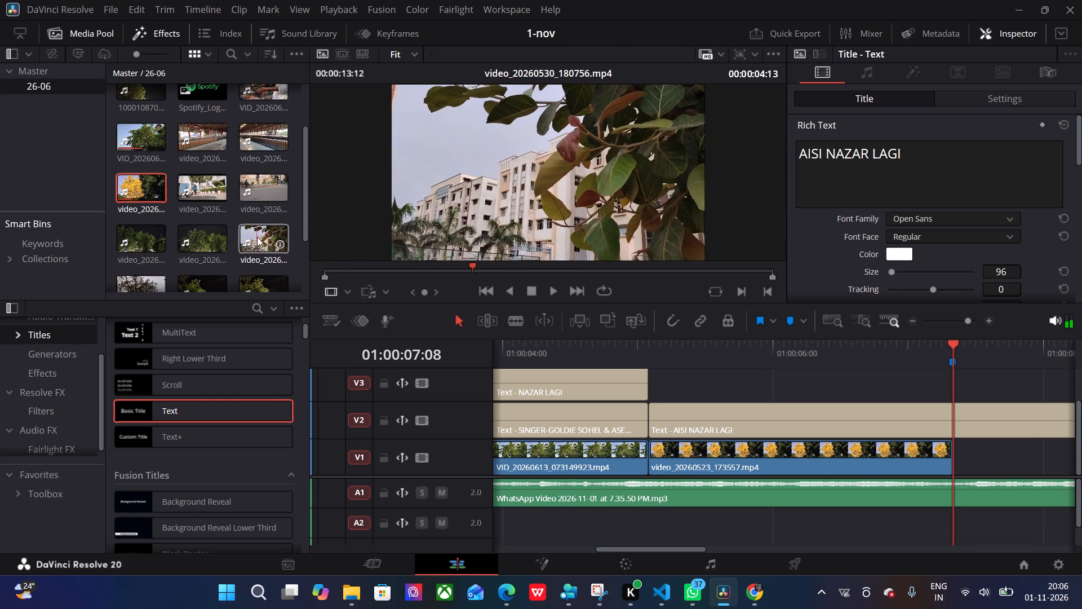
pyautogui.scroll(-1, 254, 237)
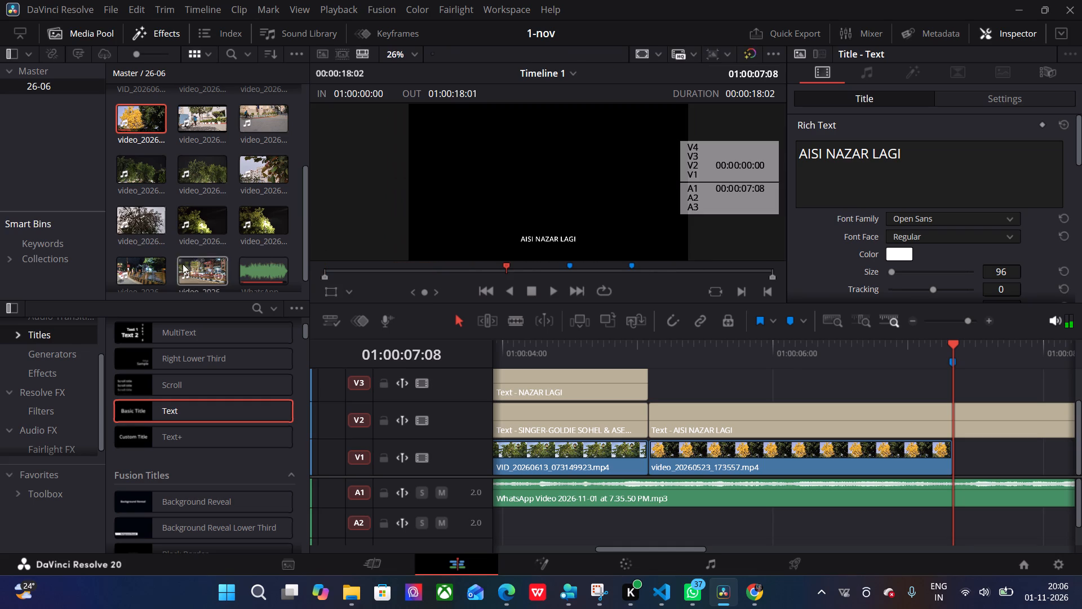
pyautogui.scroll(-1, 146, 266)
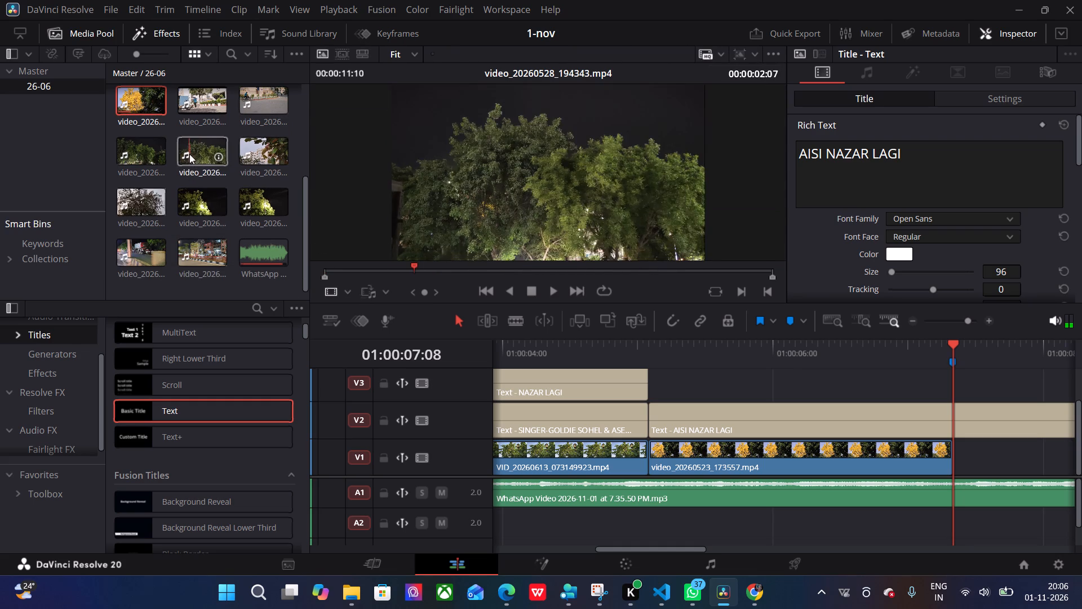
pyautogui.scroll(-1, 203, 153)
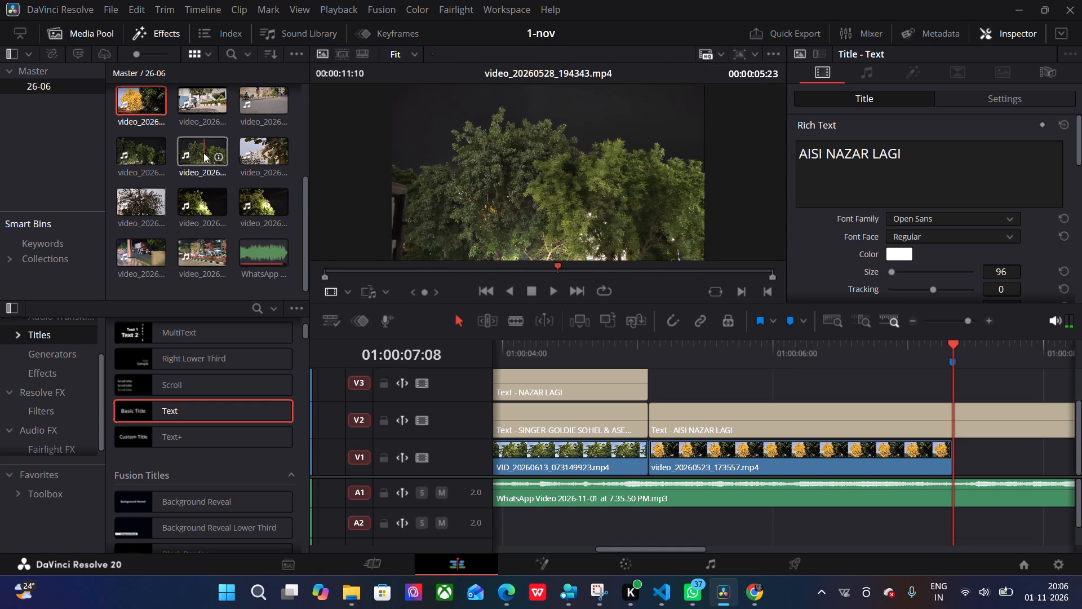
pyautogui.moveTo(203, 153); pyautogui.dragTo(980, 435)
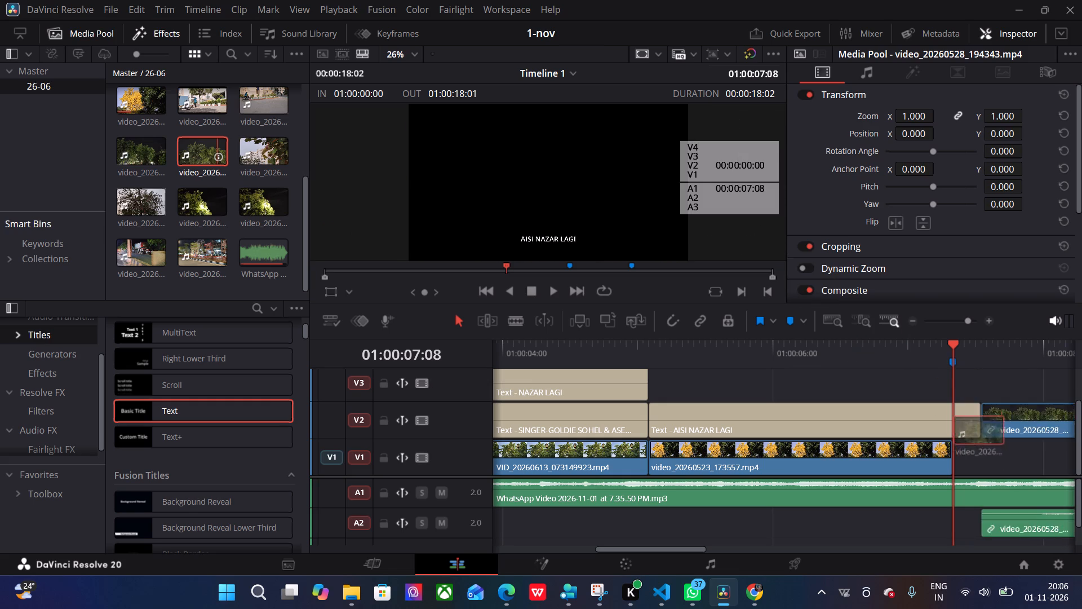
pyautogui.moveTo(980, 435); pyautogui.dragTo(950, 476)
# Delete the night tree clip's own audio from A1, keeping its video.
pyautogui.click(1010, 492)
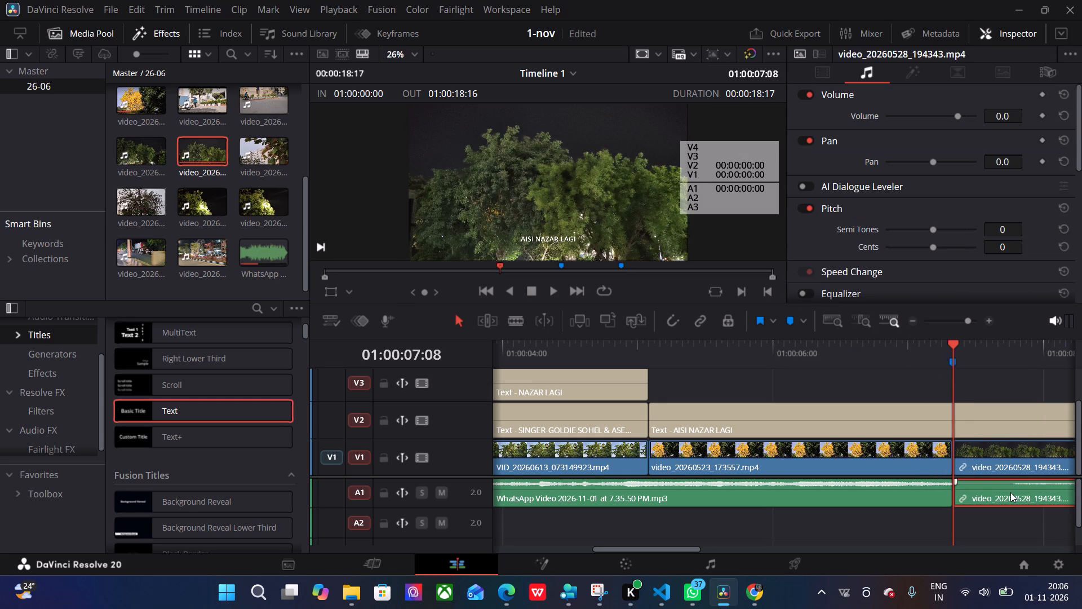
pyautogui.press('BackSpace')
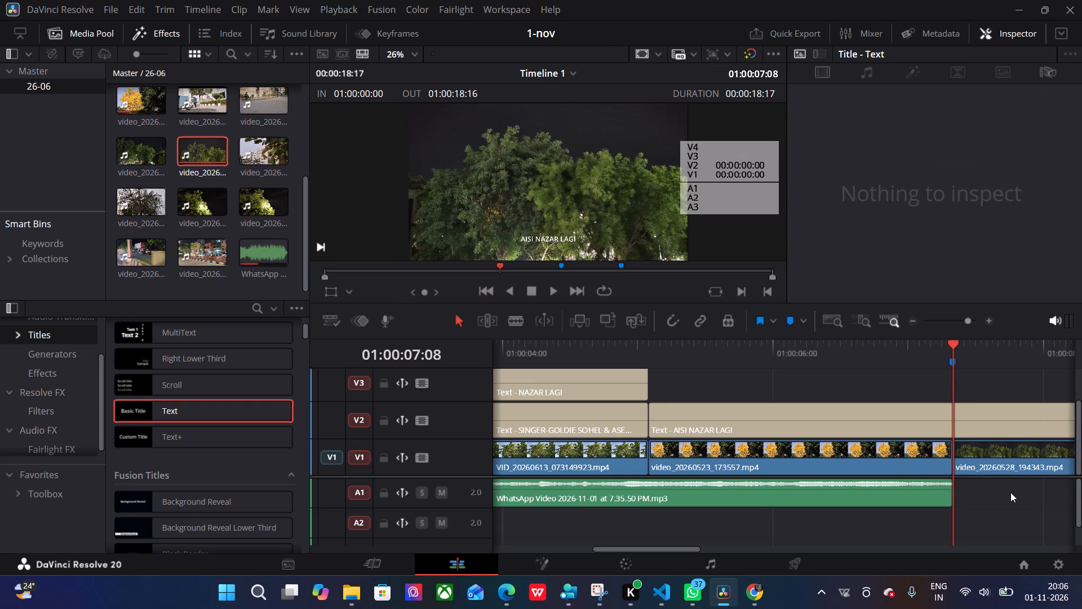
# Split the AISI NAZAR LAGI title on V2 at 01:00:07:08 and delete the part above the night tree clip.
pyautogui.click(511, 318)
pyautogui.click(956, 424)
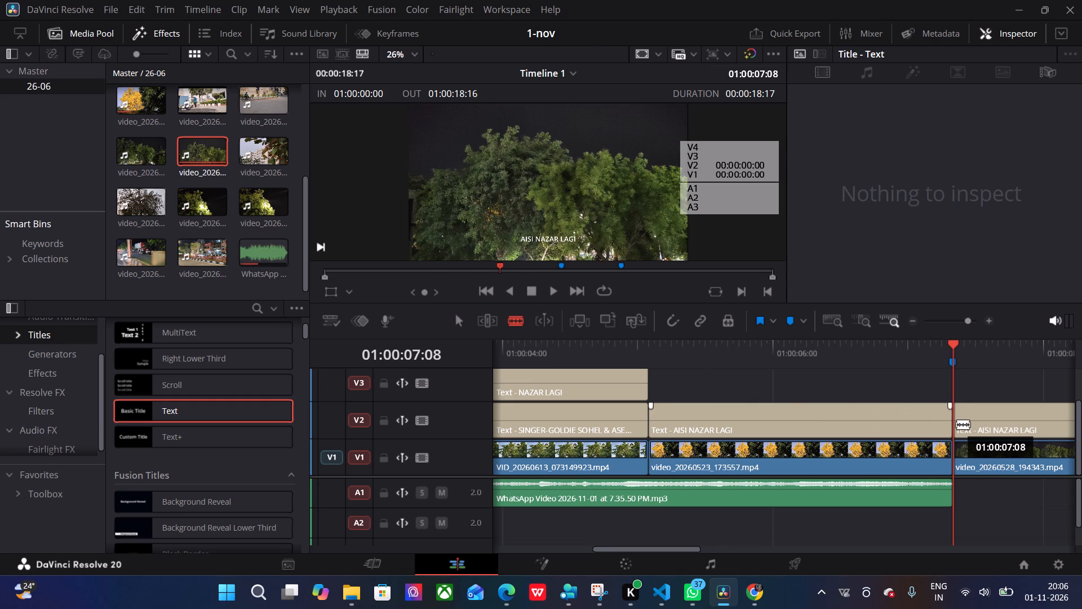
pyautogui.click(465, 319)
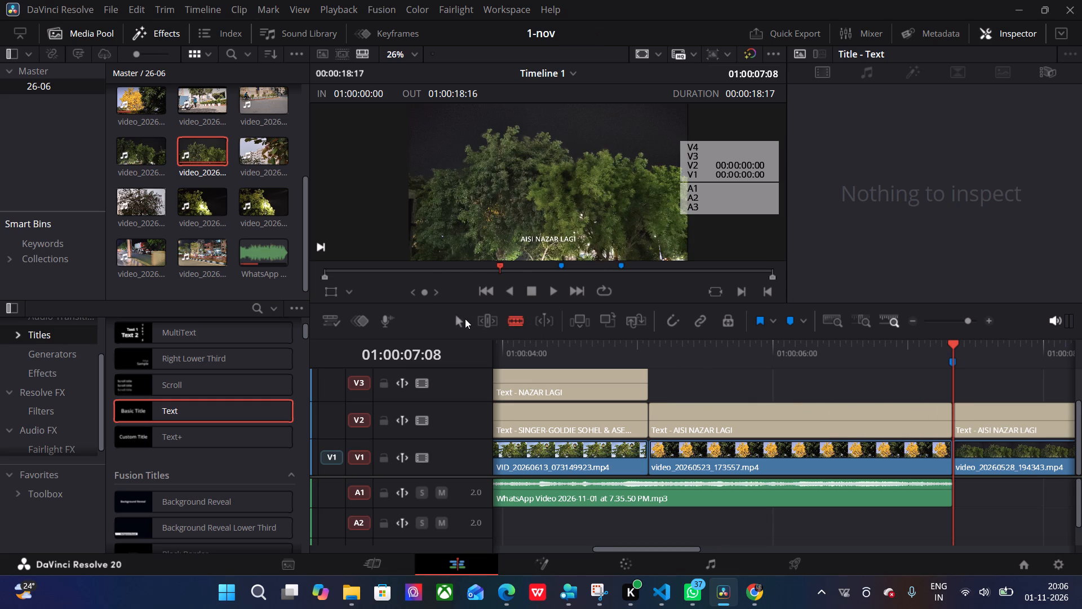
pyautogui.click(968, 411)
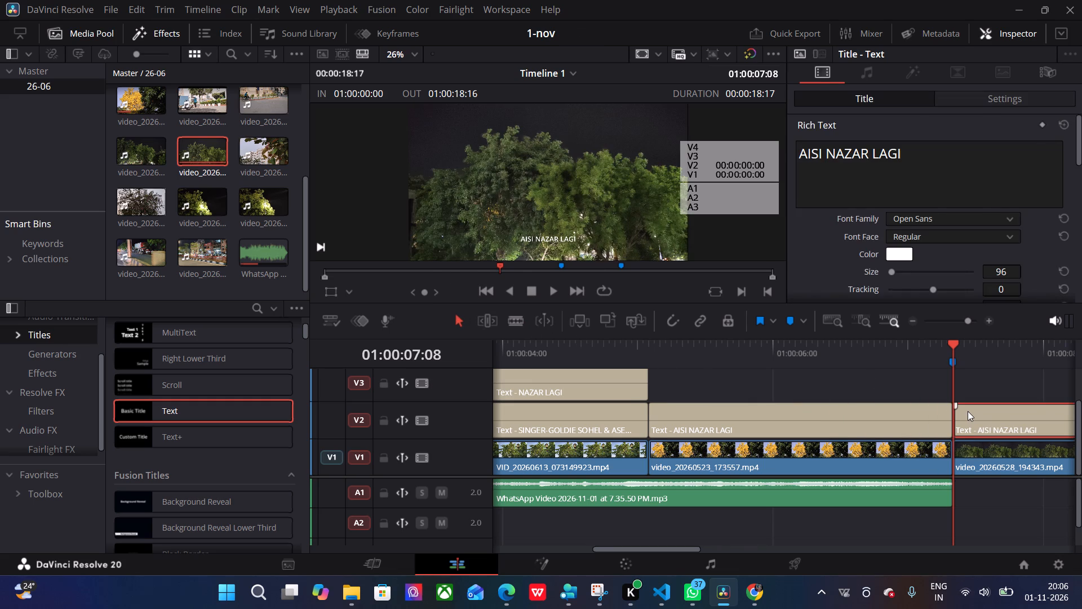
pyautogui.press('BackSpace')
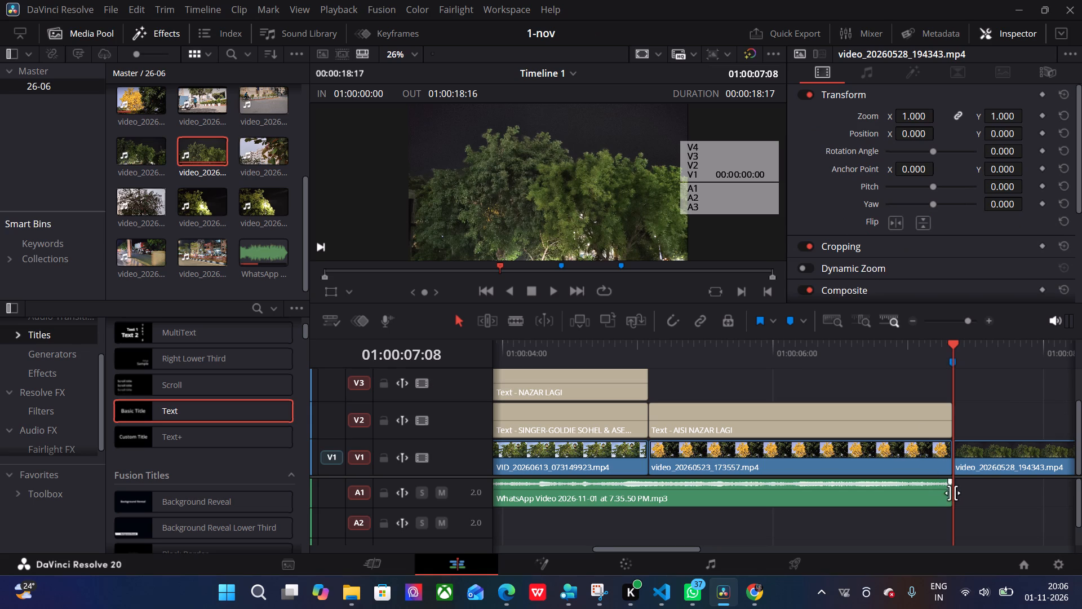
# Extend the end of the WhatsApp audio on A1 beneath and past the night tree clip, to a duration of about 20:09.
pyautogui.hscroll(-1, 978, 414)
pyautogui.hscroll(2, 978, 414)
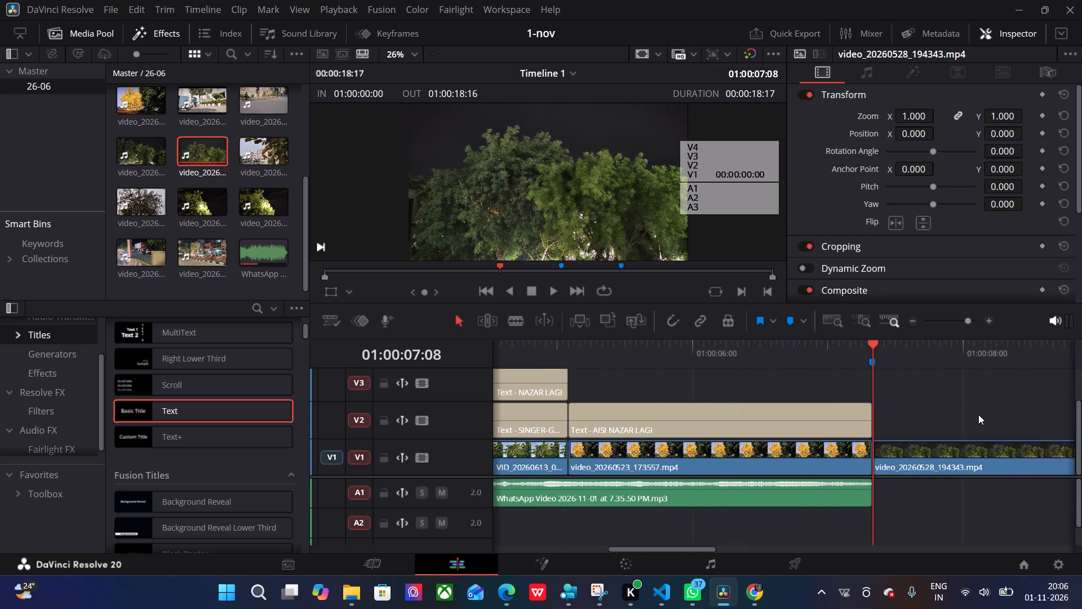
pyautogui.hscroll(1, 978, 414)
pyautogui.moveTo(922, 491); pyautogui.dragTo(1081, 515)
# Extend the end of the AISI NAZAR LAGI title on V2 over the night tree clip to just past the second marker, near 01:00:10:00.
pyautogui.hscroll(2, 713, 423)
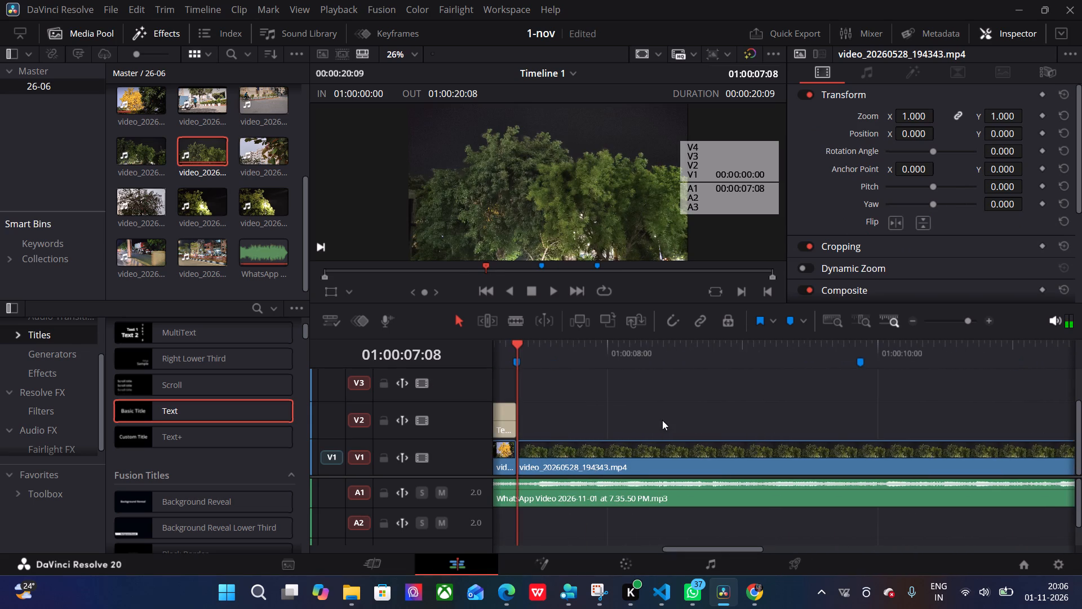
pyautogui.hscroll(1, 662, 420)
pyautogui.moveTo(674, 420); pyautogui.dragTo(703, 419)
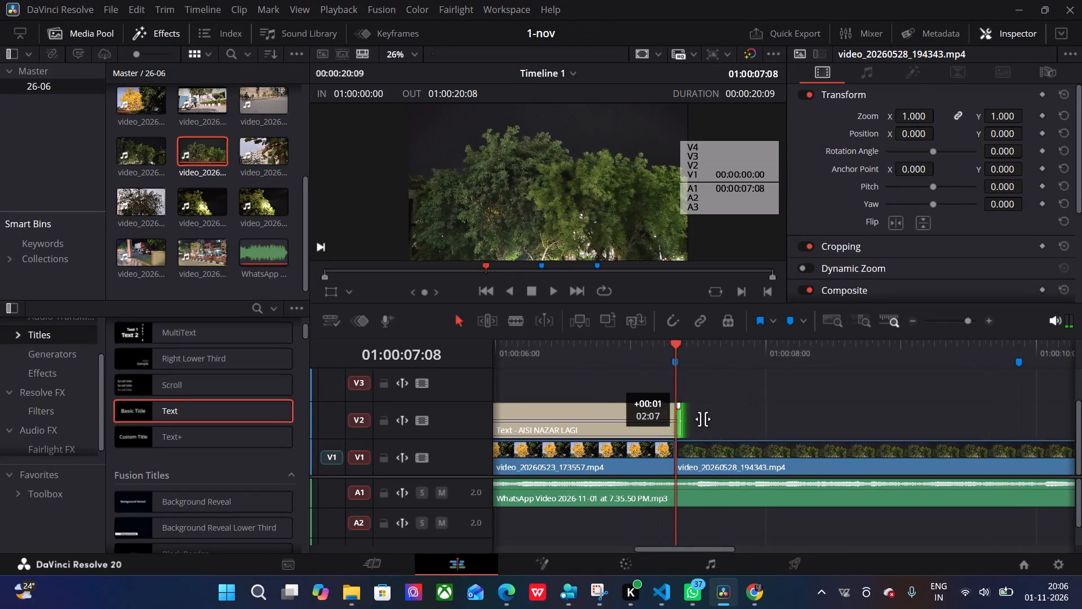
pyautogui.moveTo(703, 419); pyautogui.dragTo(1034, 403)
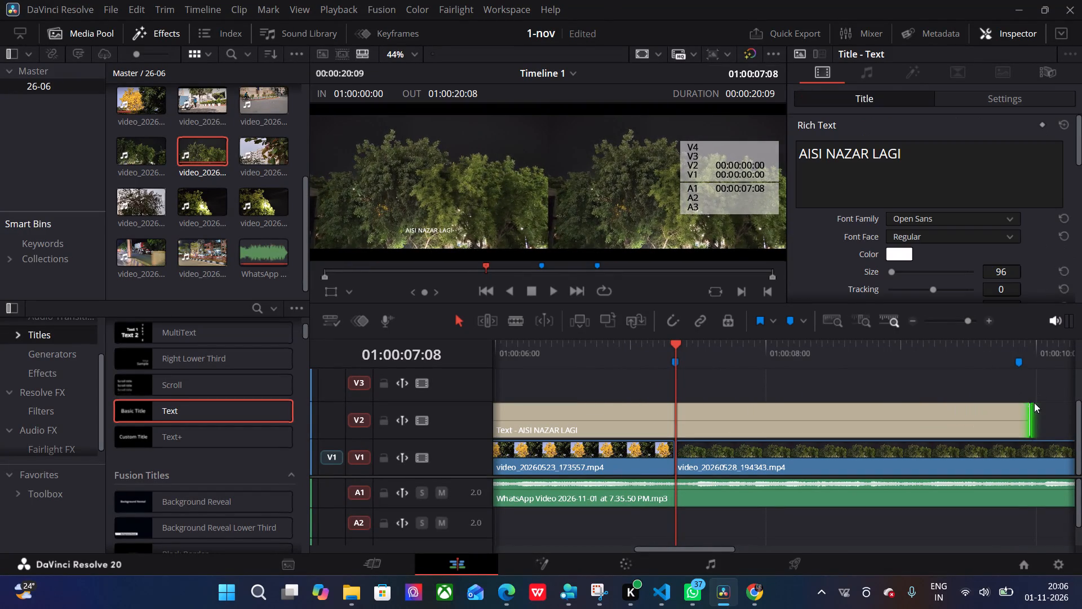
# Play back the AISI NAZAR LAGI section from before the yellow tree clip, stopping just past the first marker at 01:00:07:15.
pyautogui.hscroll(1, 737, 370)
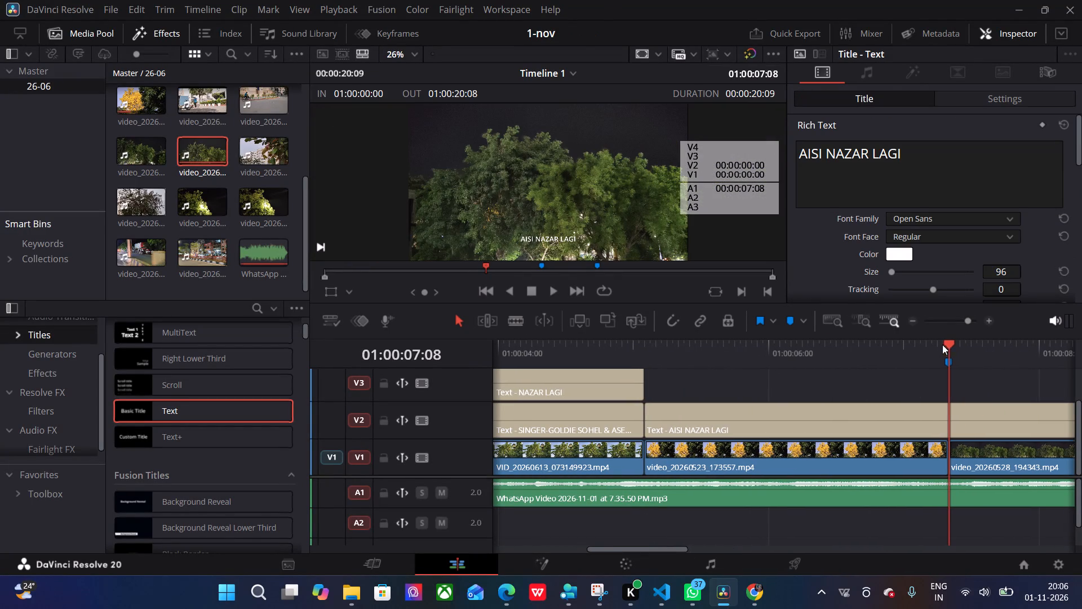
pyautogui.moveTo(952, 345); pyautogui.dragTo(686, 374)
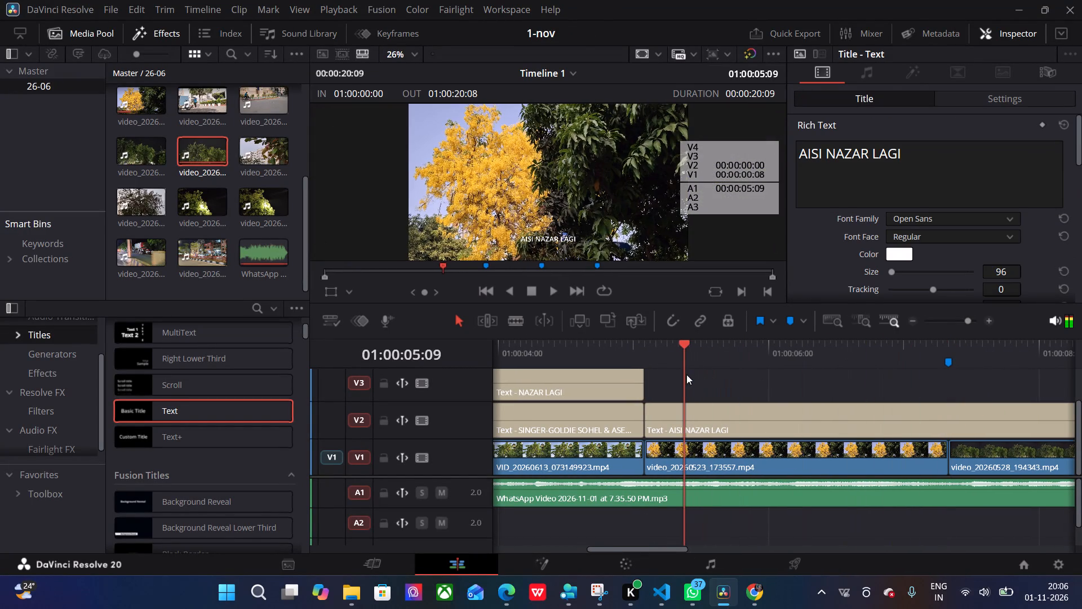
pyautogui.moveTo(686, 374); pyautogui.dragTo(650, 377)
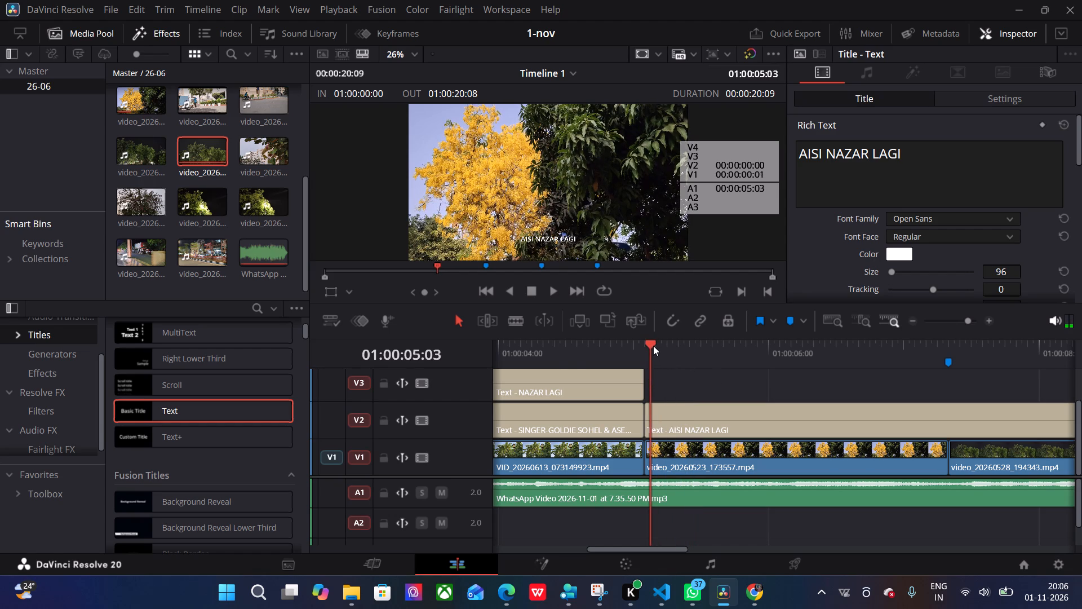
pyautogui.moveTo(653, 346); pyautogui.dragTo(566, 361)
pyautogui.press('space')
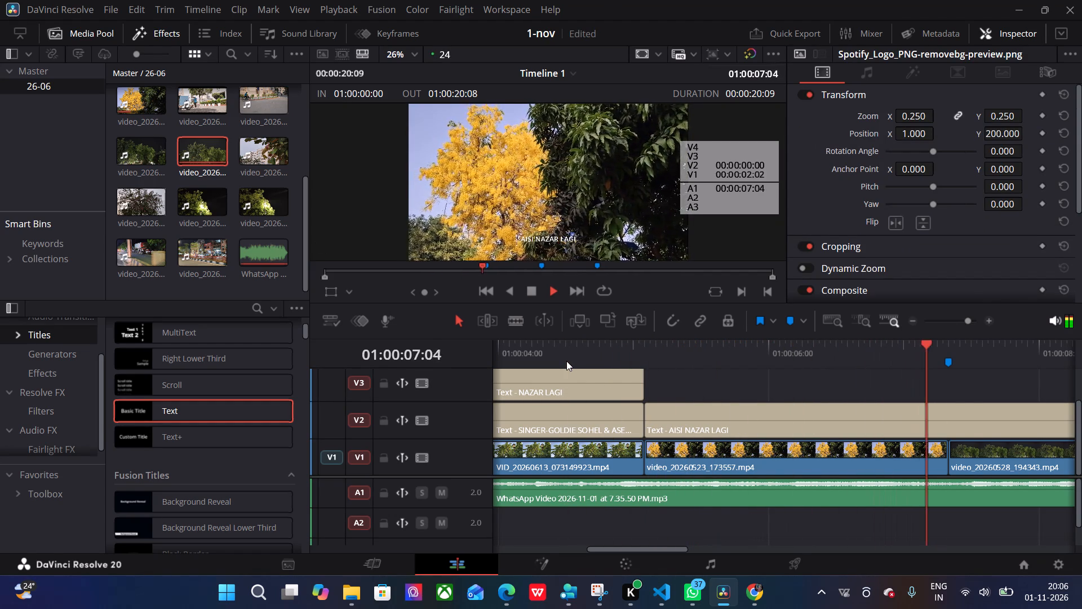
pyautogui.press('space')
# Split the extended AISI NAZAR LAGI title on V2 at the first marker, 01:00:07:08.
pyautogui.click(515, 320)
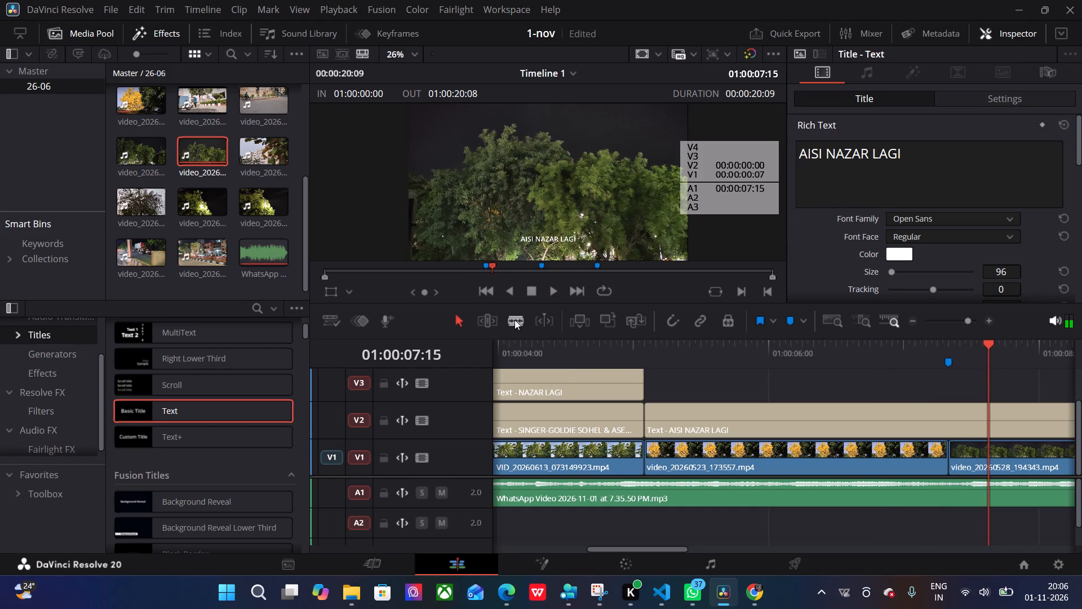
pyautogui.click(950, 412)
pyautogui.click(461, 321)
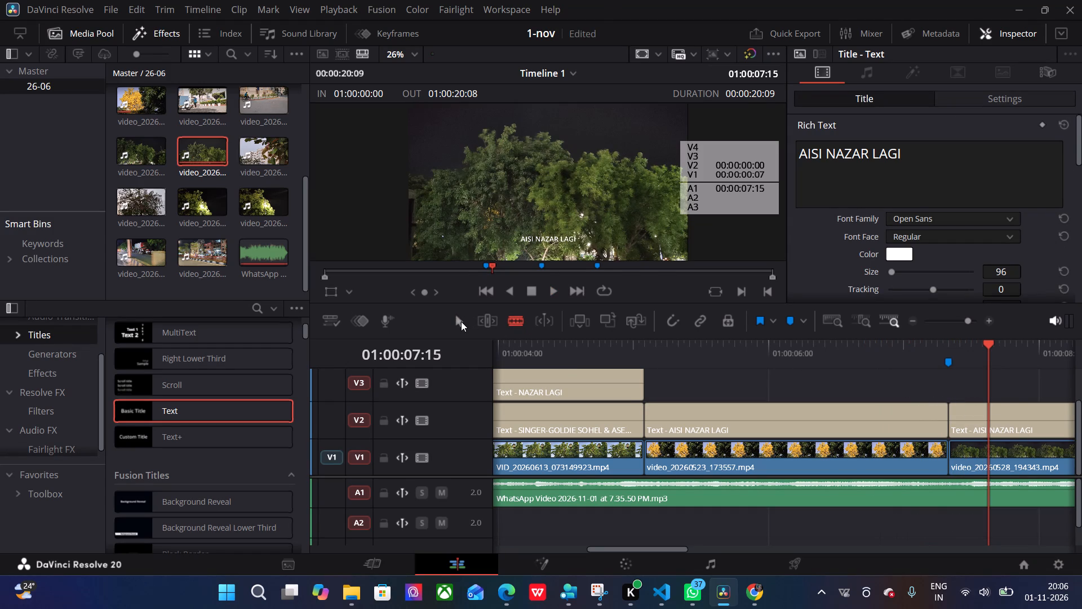
# Replace the text of the title piece above the night tree clip with BANKE ZEHER LAGI.
pyautogui.click(1017, 420)
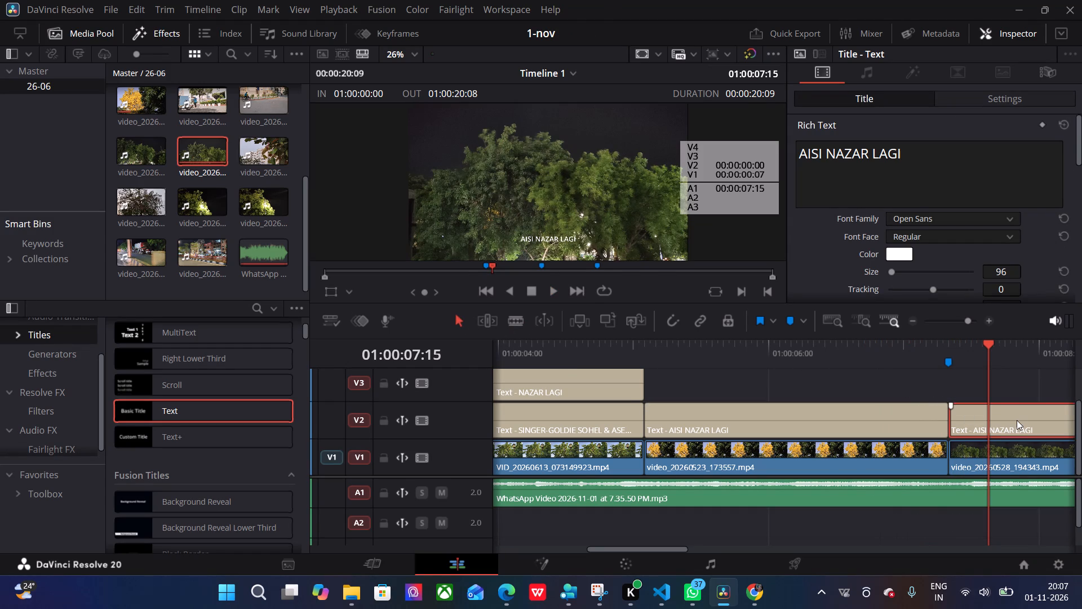
pyautogui.click(937, 159)
pyautogui.press('BackSpace')
pyautogui.press('BackSpace')
pyautogui.press('BackSpace')
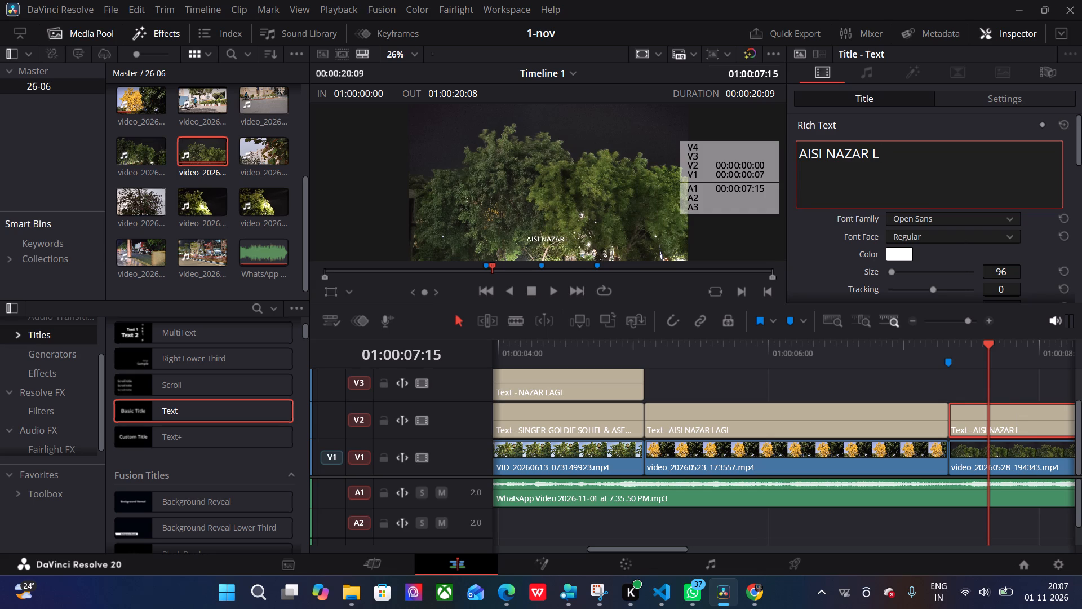
pyautogui.press('BackSpace')
pyautogui.press('BackSpace')
pyautogui.press('BackSpace')
pyautogui.press('BackSpace')
pyautogui.press('BackSpace')
pyautogui.press('BackSpace')
pyautogui.press('BackSpace')
pyautogui.press('BackSpace')
pyautogui.press('BackSpace')
pyautogui.press('BackSpace')
pyautogui.press('BackSpace')
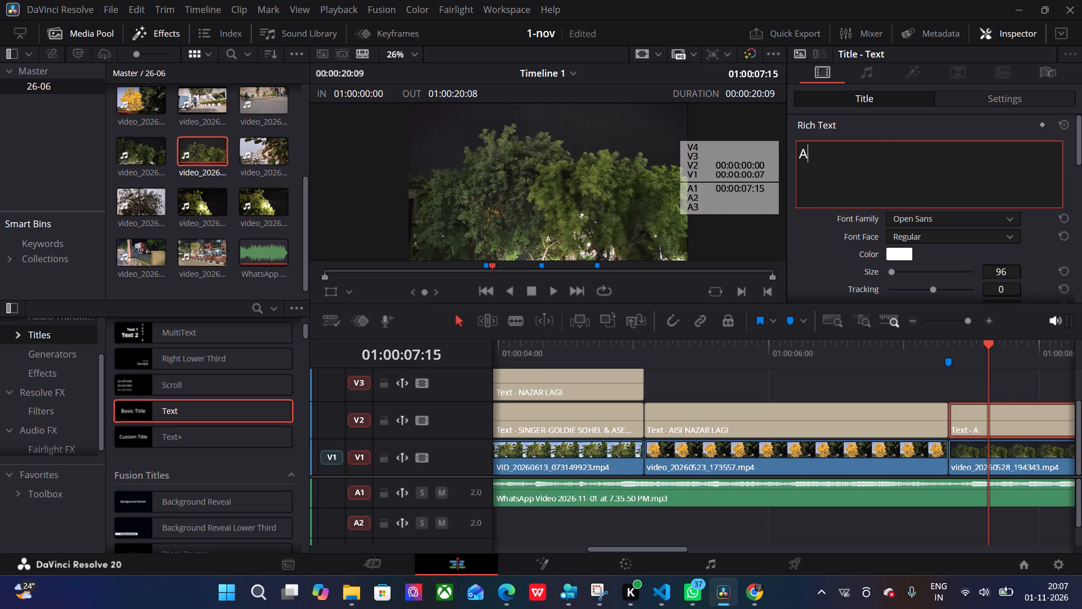
pyautogui.press('BackSpace')
pyautogui.write('BANKE')
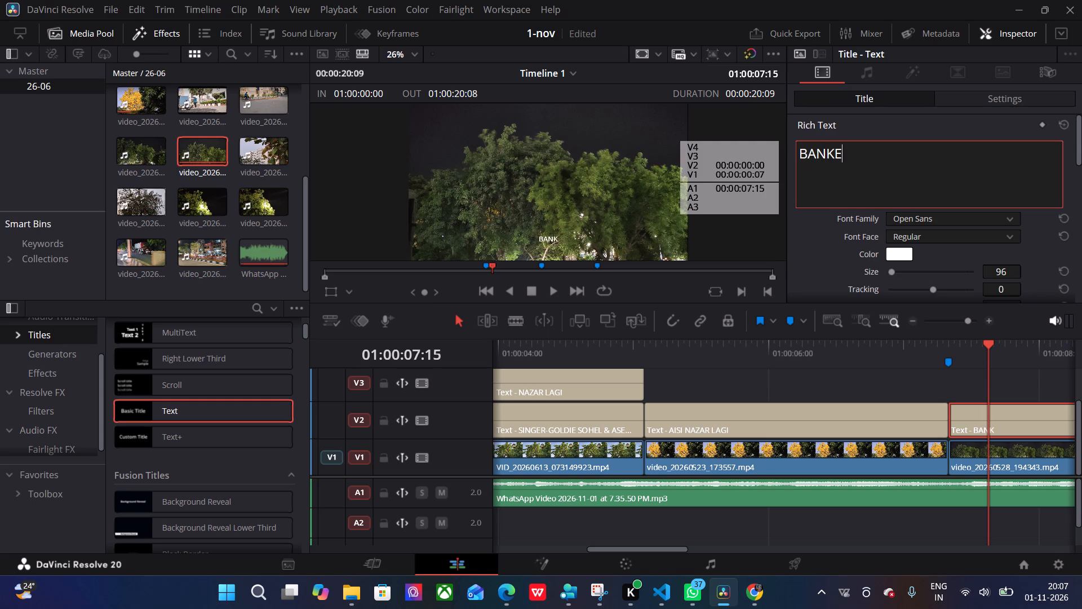
pyautogui.press('space')
pyautogui.write('ZE')
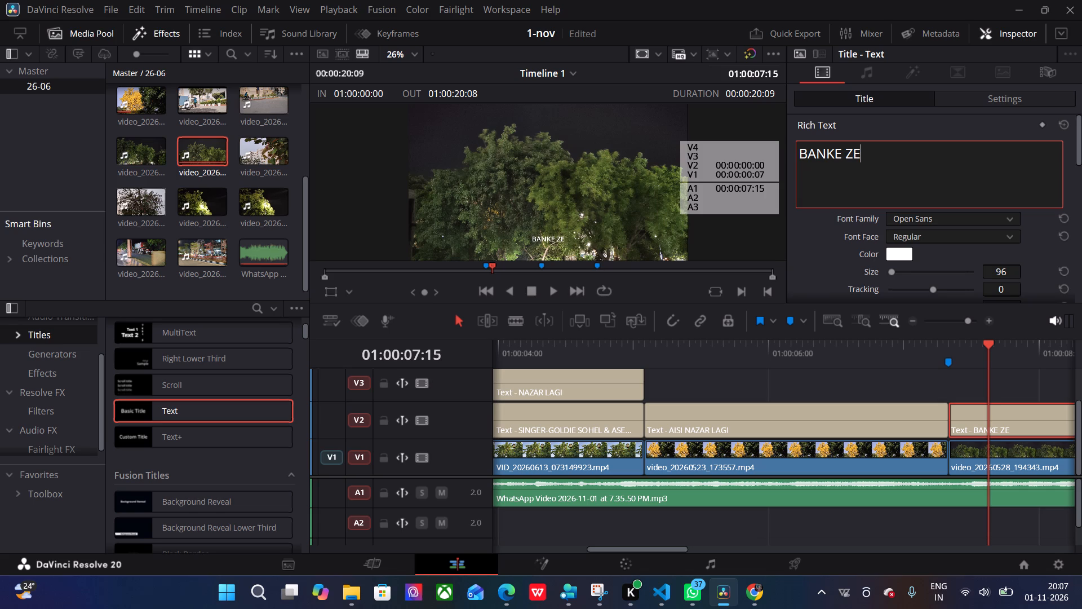
pyautogui.write('HER LAGI')
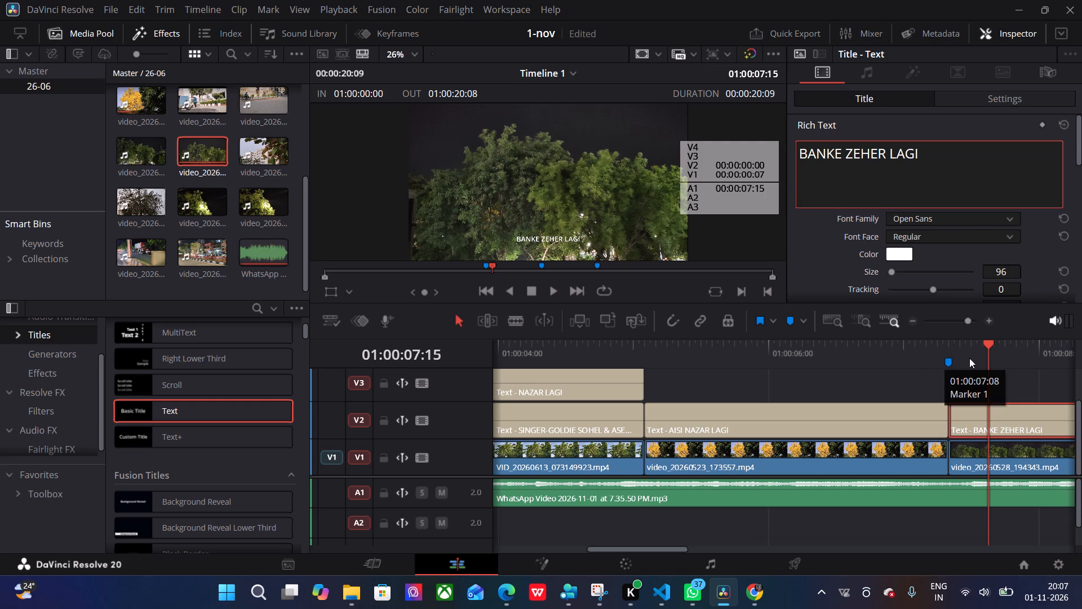
pyautogui.press('space')
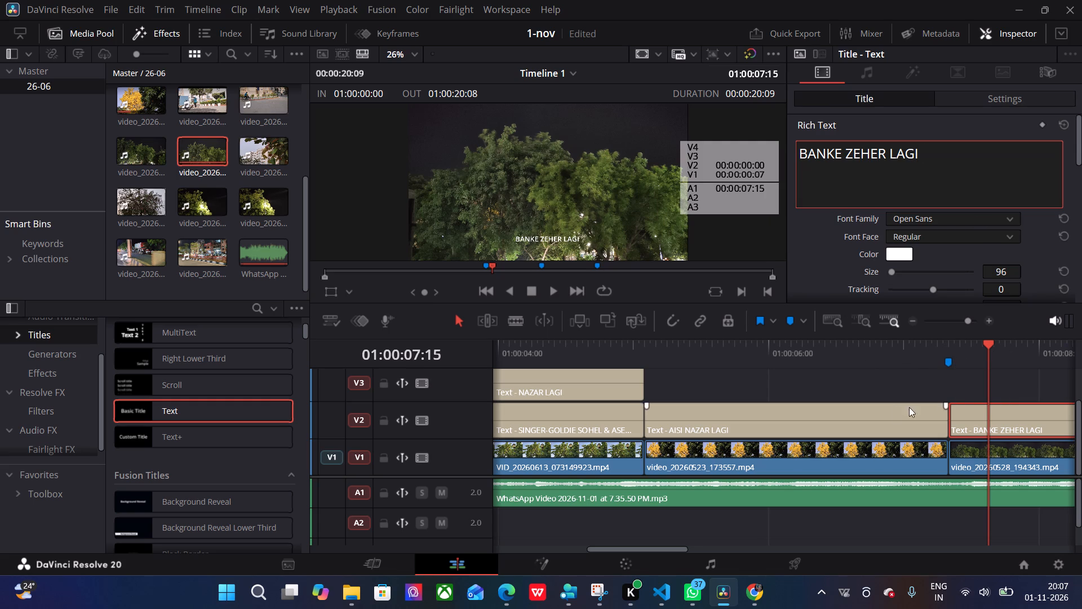
# Play back the BANKE ZEHER LAGI section from 01:00:07:15 to just past the second marker, near 01:00:10:02.
pyautogui.click(915, 452)
pyautogui.press('space')
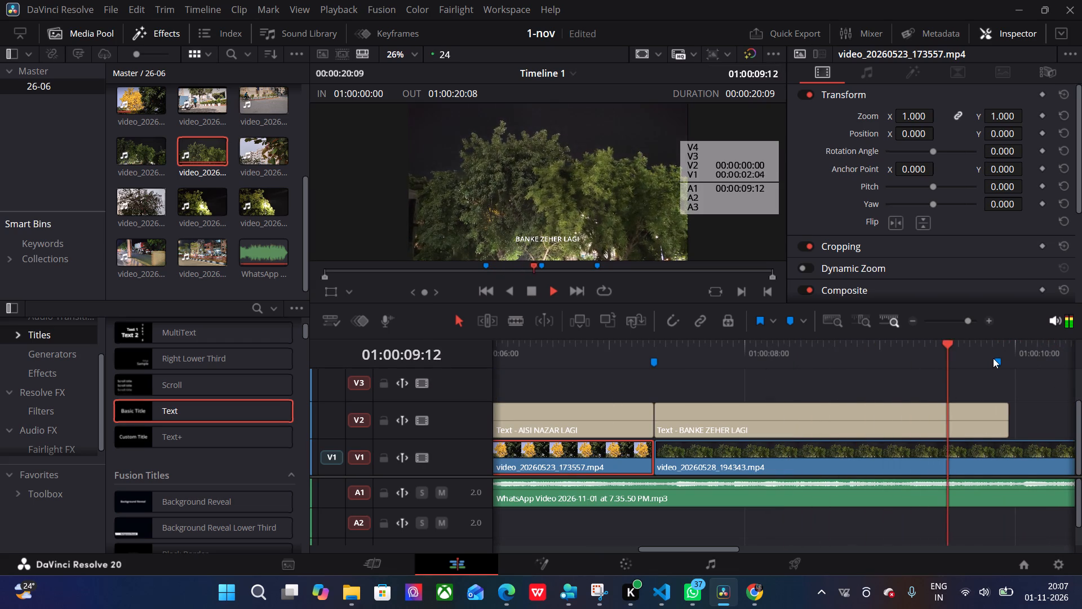
pyautogui.press('space')
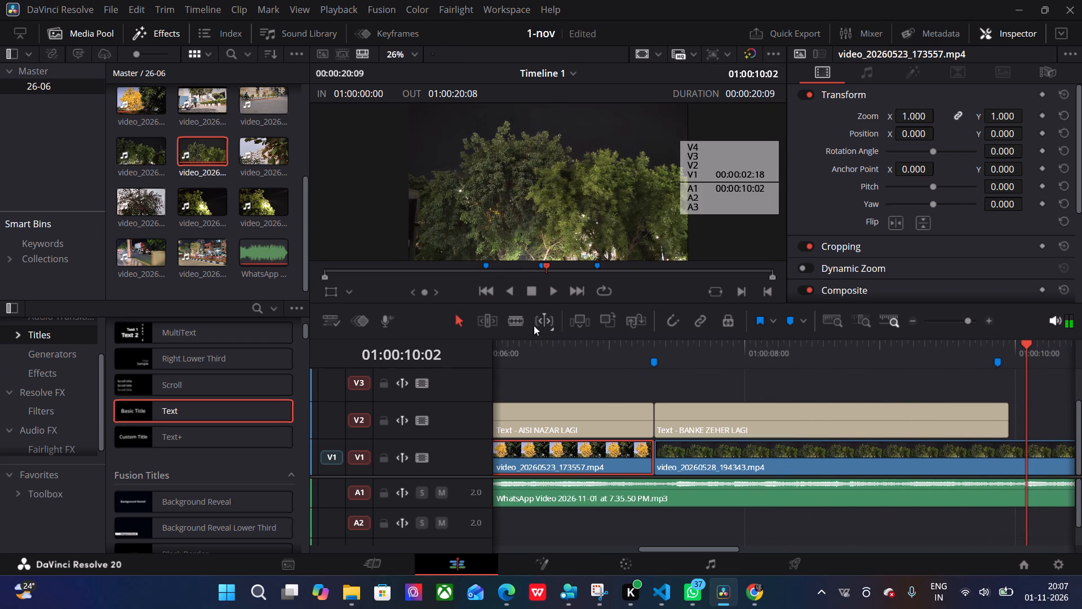
# Split the BANKE ZEHER LAGI title on V2 and the night tree clip on V1 at the second marker, 01:00:09:21.
pyautogui.moveTo(1025, 341); pyautogui.dragTo(1012, 346)
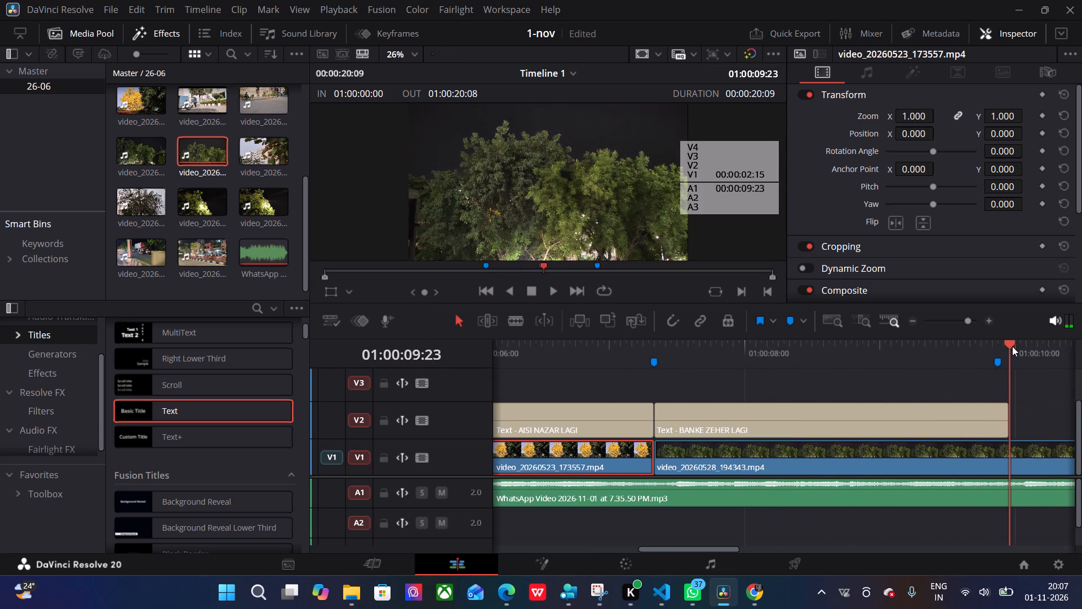
pyautogui.moveTo(1012, 346); pyautogui.dragTo(997, 351)
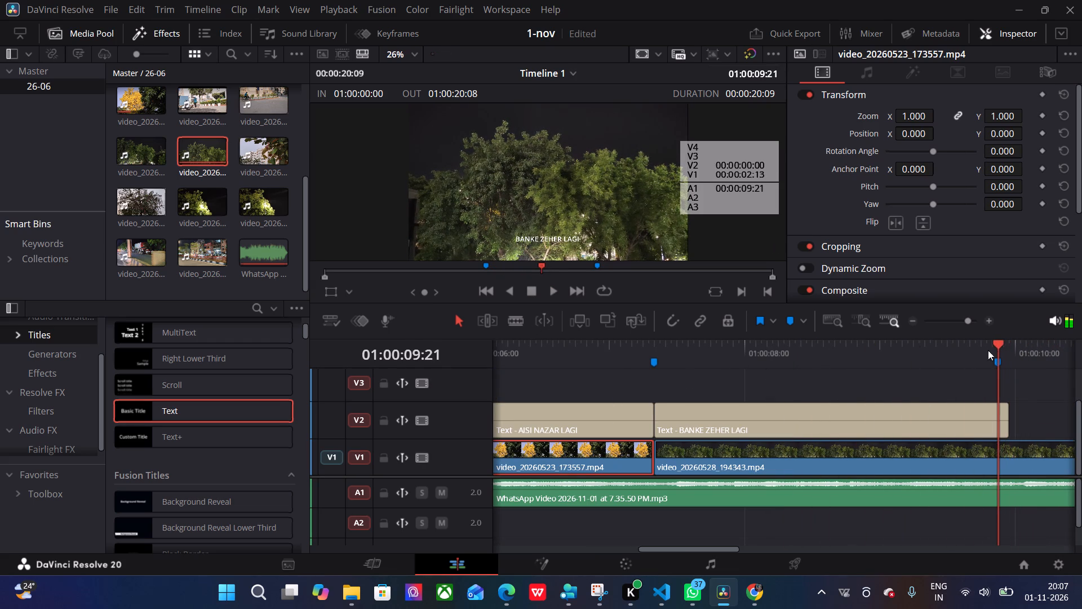
pyautogui.click(527, 321)
pyautogui.click(521, 321)
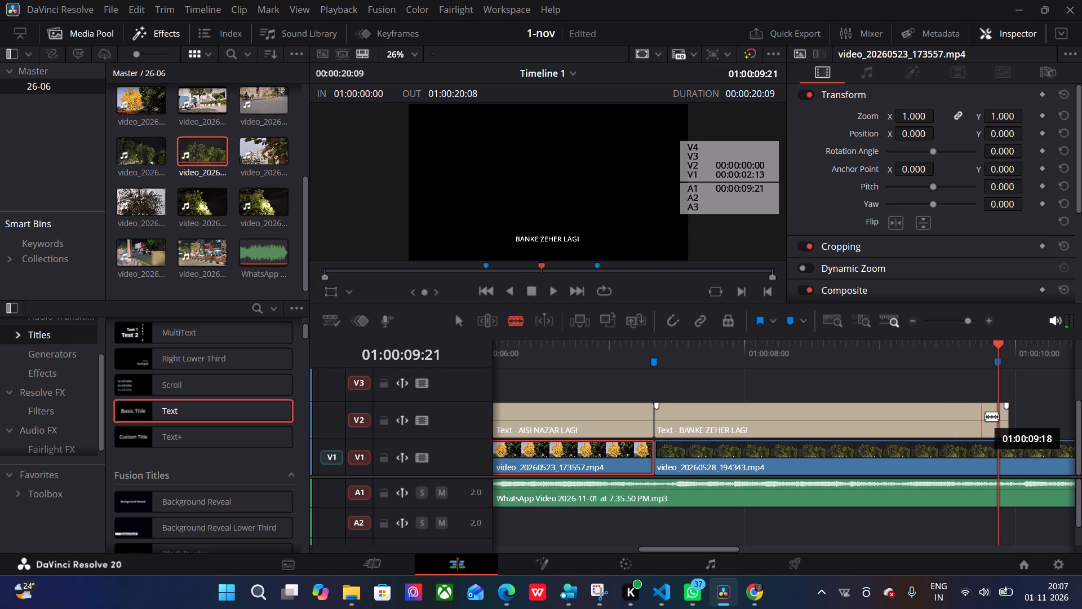
pyautogui.click(1000, 420)
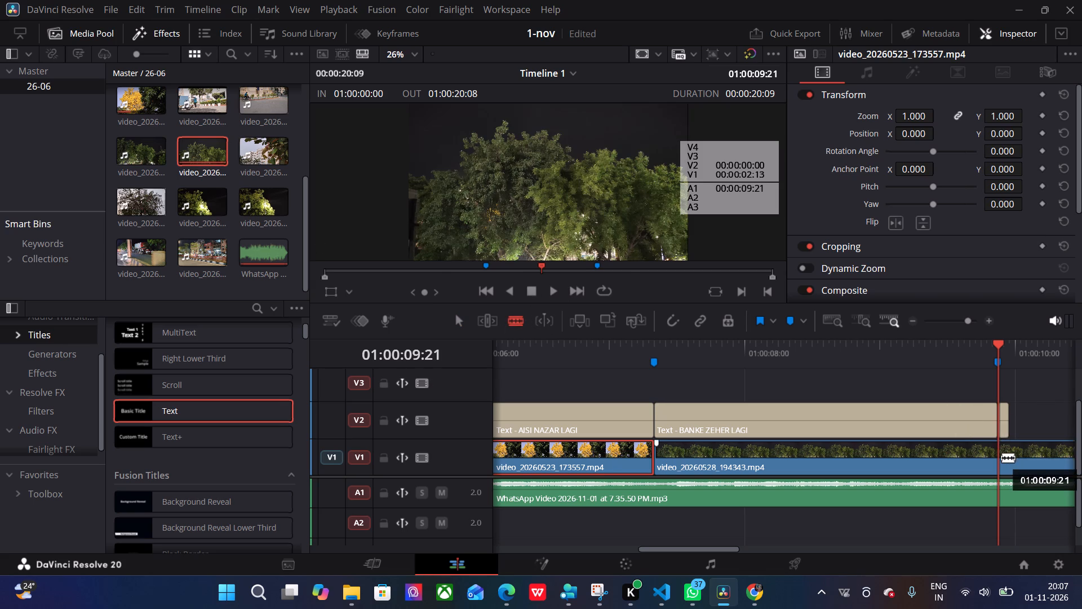
pyautogui.click(1001, 457)
pyautogui.click(456, 315)
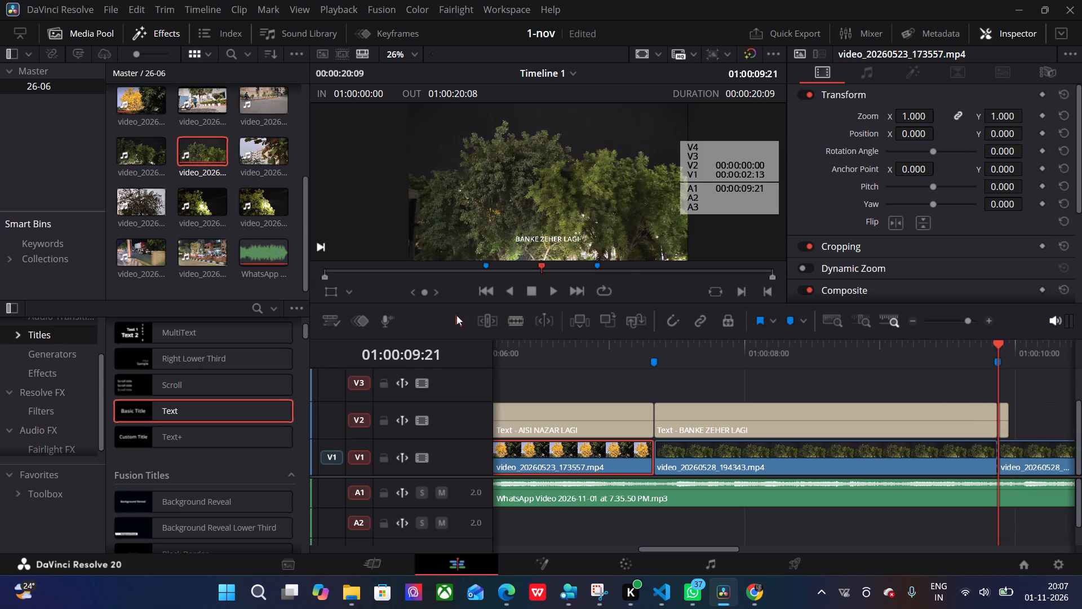
# Delete the remainder of the night tree clip on V1 after the second marker.
pyautogui.click(1029, 447)
pyautogui.press('BackSpace')
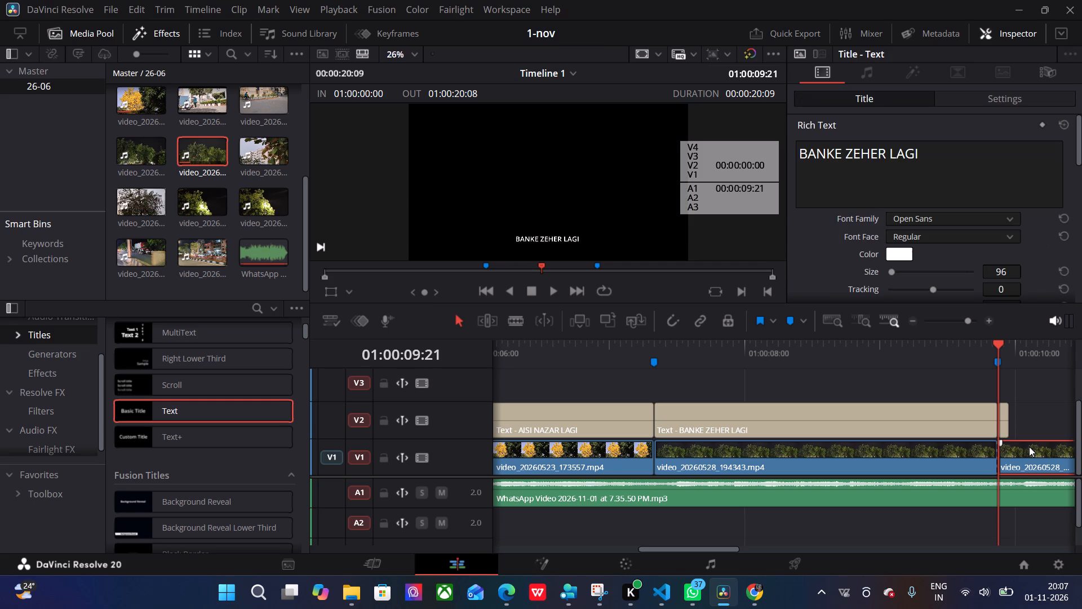
# Place video_20260530_183621.mp4 on V1 starting at the second marker, and delete its linked audio from A1.
pyautogui.click(147, 202)
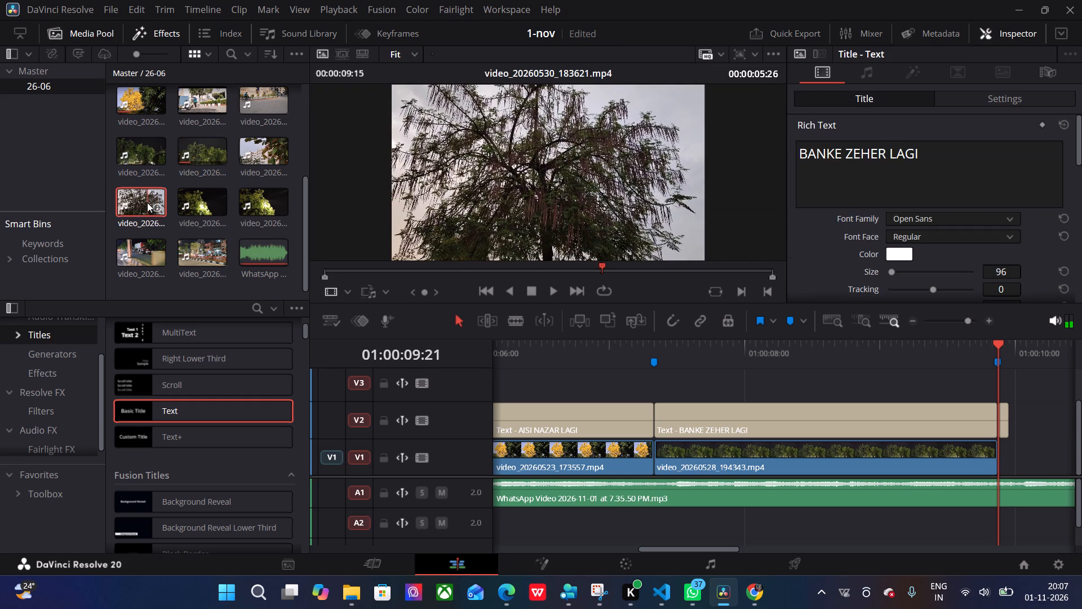
pyautogui.moveTo(138, 199); pyautogui.dragTo(929, 404)
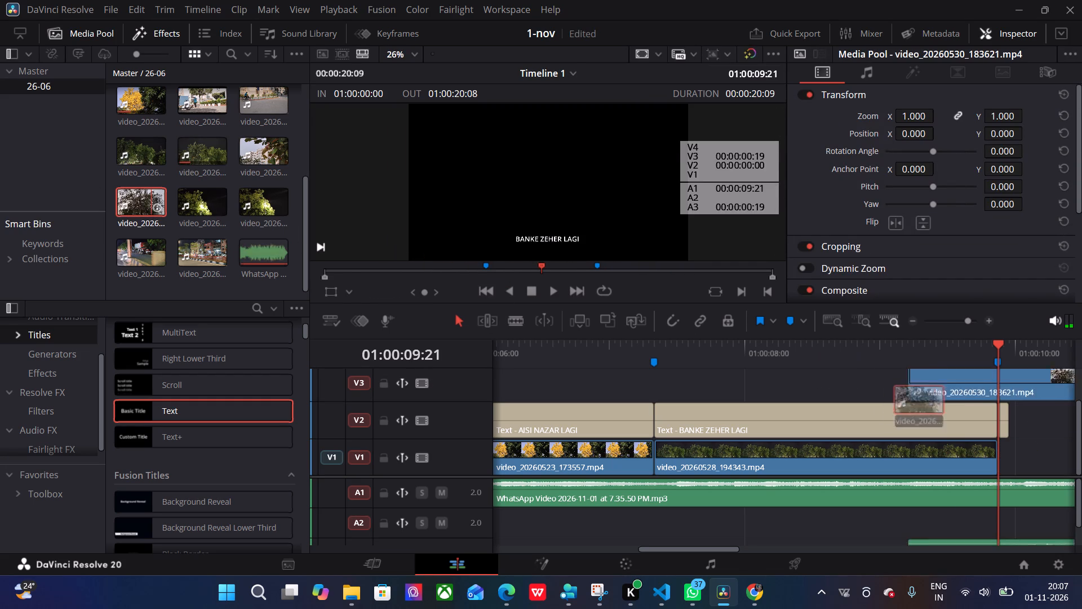
pyautogui.moveTo(929, 404); pyautogui.dragTo(997, 468)
pyautogui.click(1021, 489)
pyautogui.press('BackSpace')
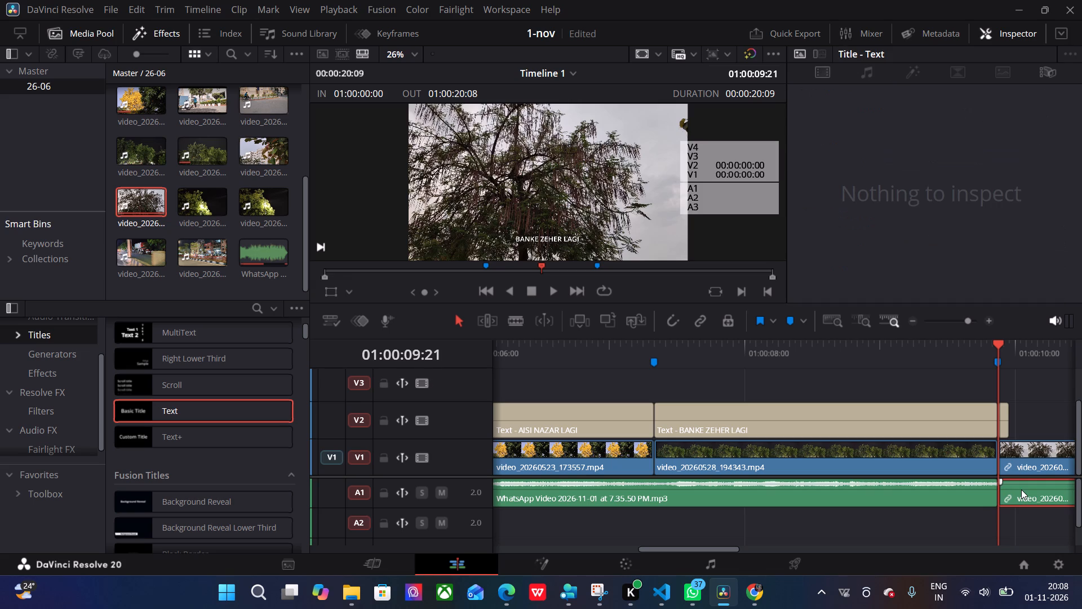
# Stretch the short title piece after the second marker on V2 to run from the marker to about 01:00:20:12.
pyautogui.click(1004, 410)
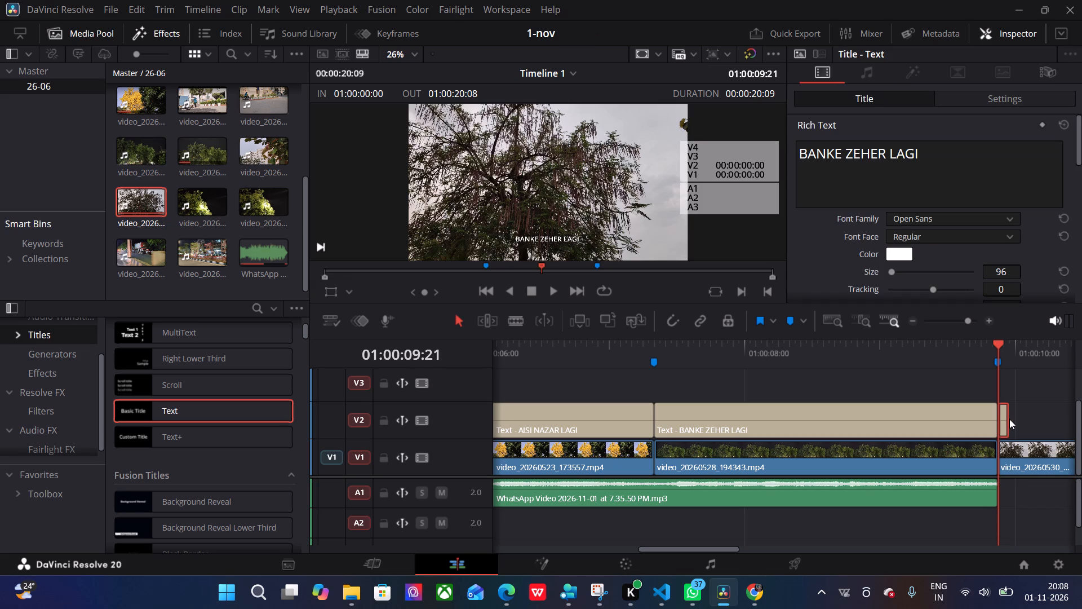
pyautogui.click(1007, 418)
pyautogui.click(1016, 418)
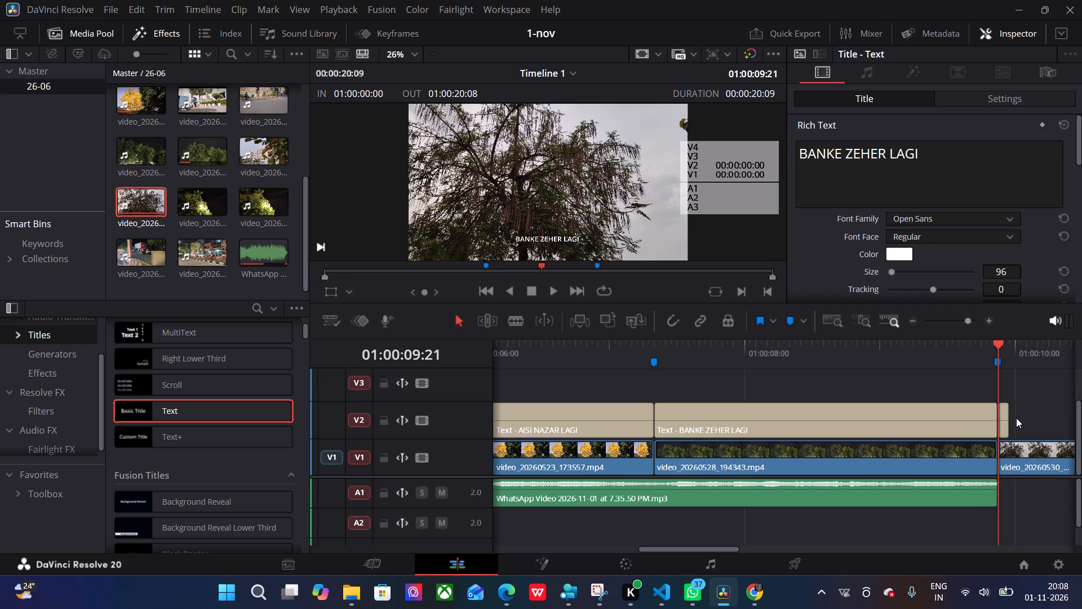
pyautogui.click(1003, 417)
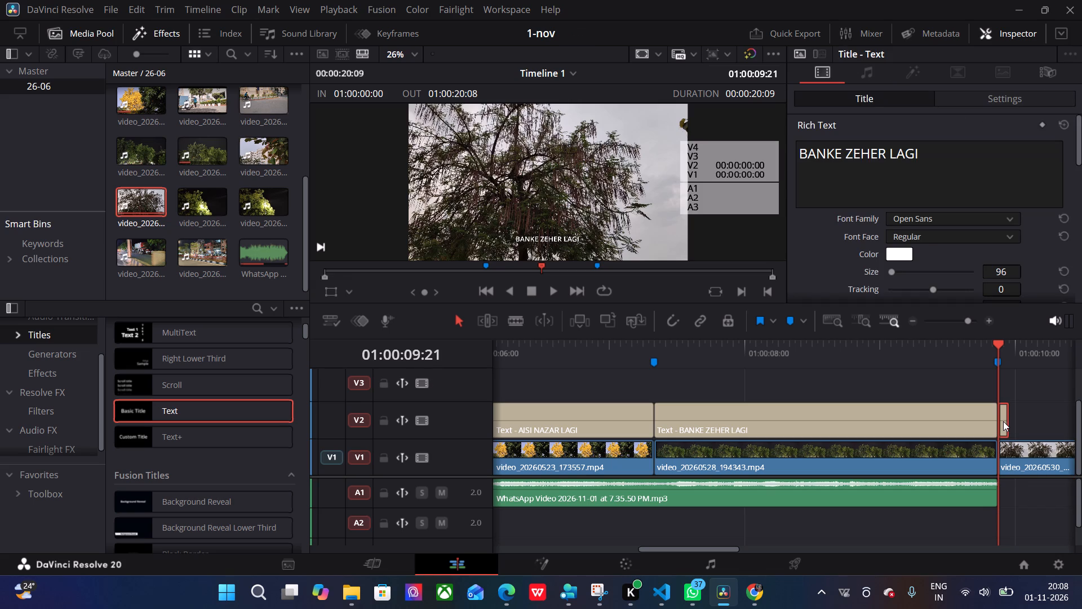
pyautogui.click(1003, 421)
pyautogui.click(1007, 420)
pyautogui.click(711, 382)
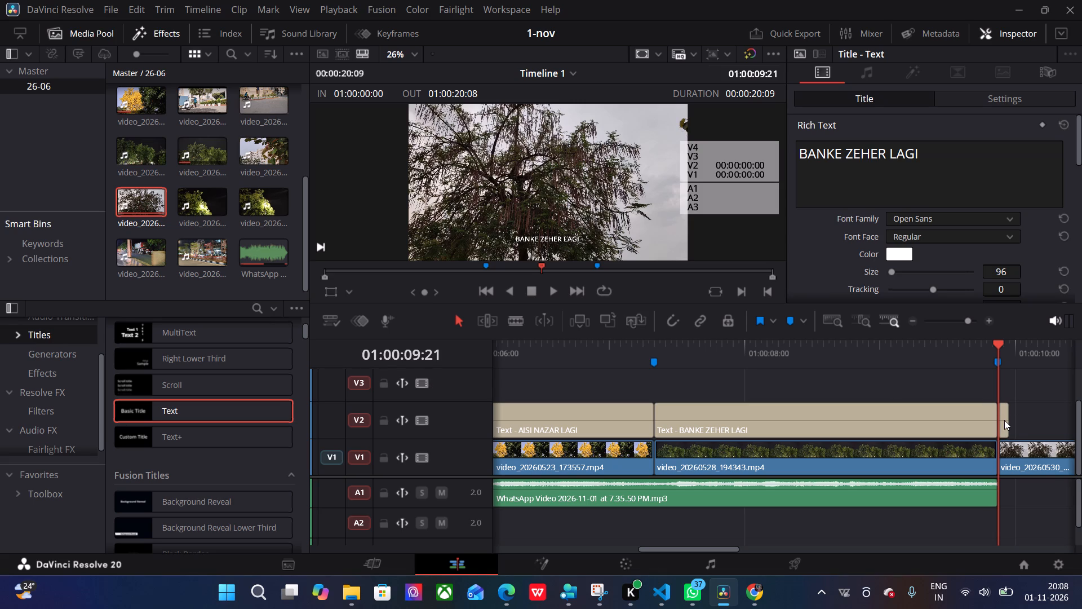
pyautogui.click(1017, 424)
pyautogui.click(1008, 420)
pyautogui.moveTo(1005, 420); pyautogui.dragTo(1030, 420)
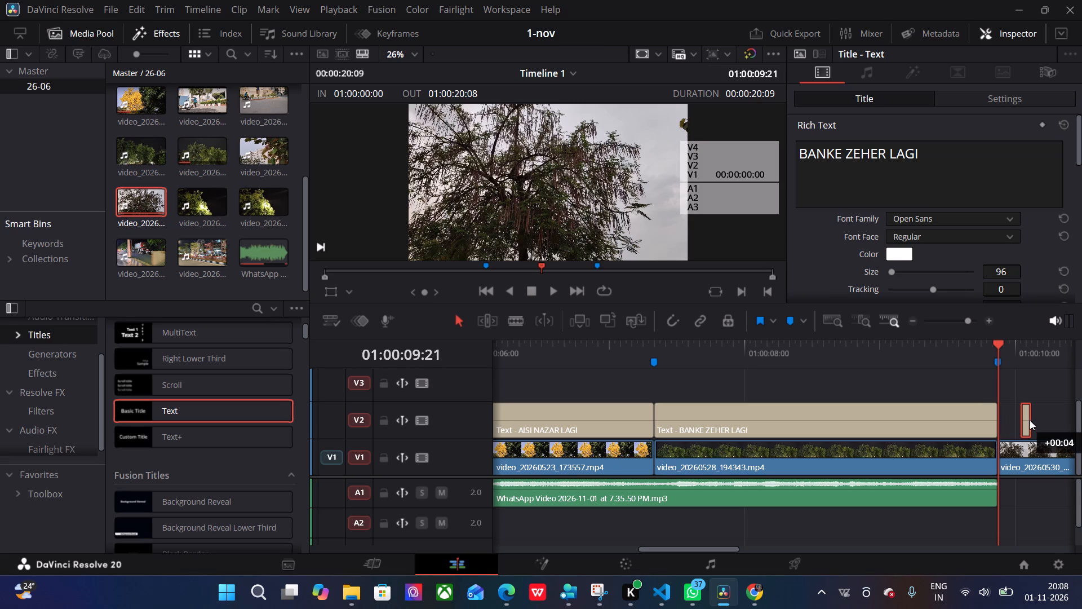
pyautogui.moveTo(1030, 420); pyautogui.dragTo(1030, 420)
pyautogui.moveTo(1019, 420); pyautogui.dragTo(1004, 425)
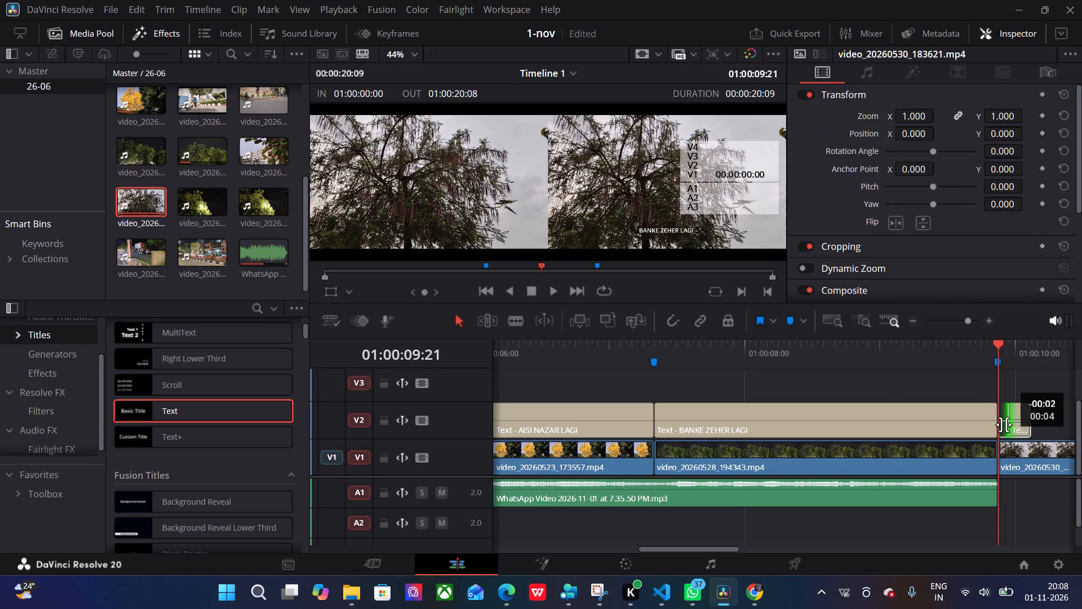
pyautogui.moveTo(1004, 425); pyautogui.dragTo(996, 429)
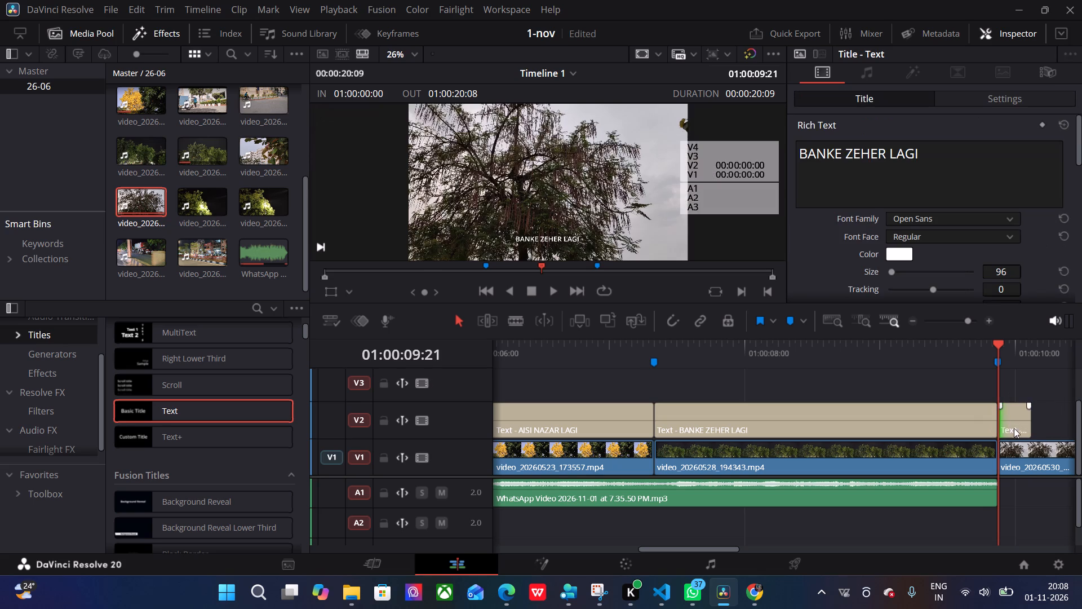
pyautogui.moveTo(1030, 423); pyautogui.dragTo(541, 458)
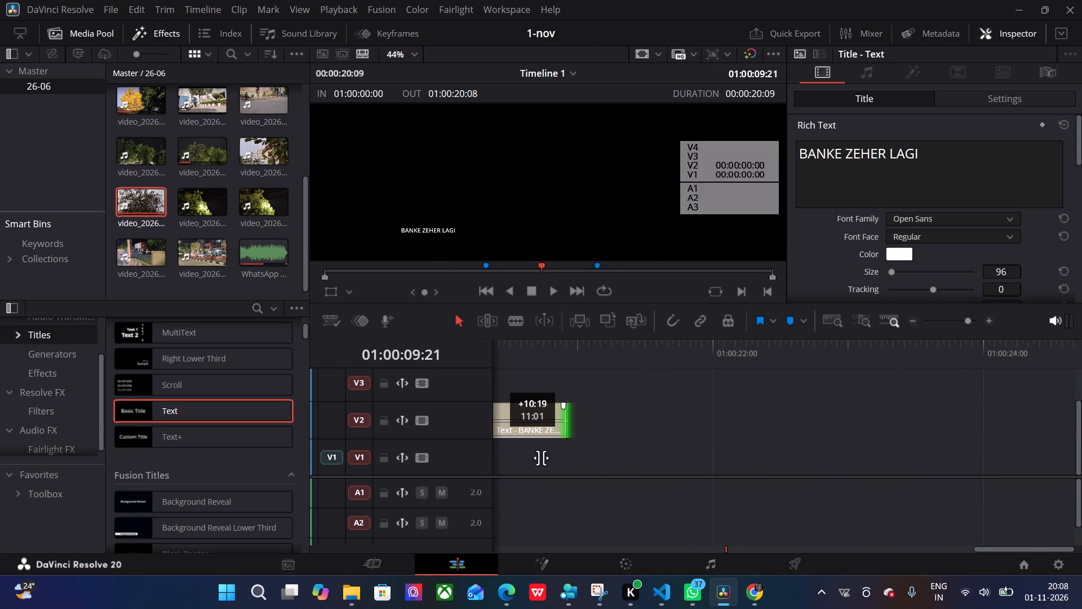
pyautogui.moveTo(541, 458); pyautogui.dragTo(517, 467)
# Replace the text of the title piece above video_20260530_183621.mp4 with HAR PAL FIKAR LAGI.
pyautogui.hscroll(3, 525, 469)
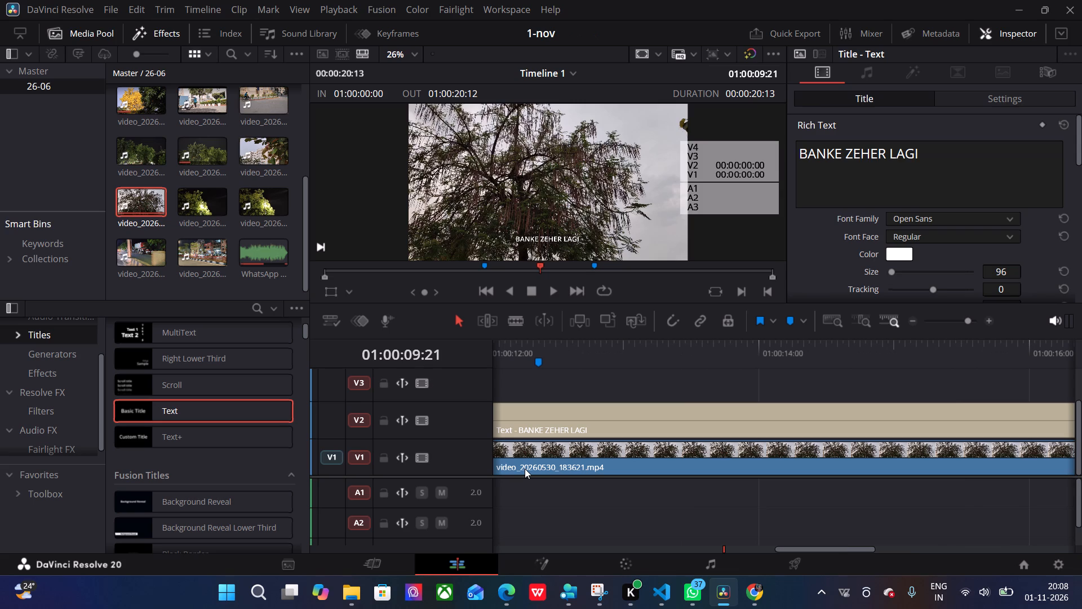
pyautogui.click(675, 426)
pyautogui.hscroll(2, 619, 382)
pyautogui.hscroll(-1, 619, 382)
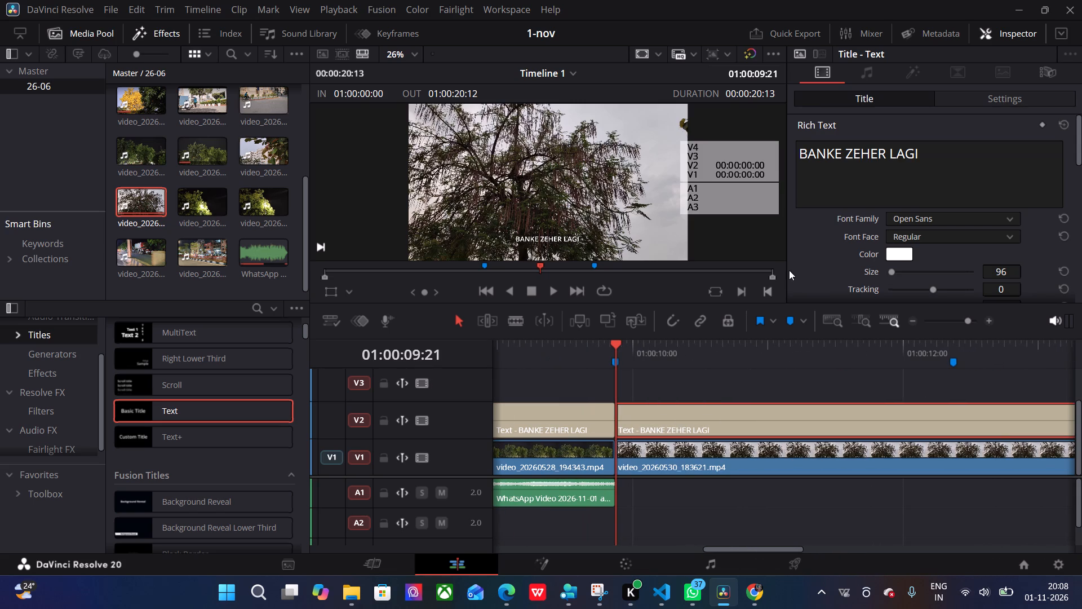
pyautogui.click(932, 167)
pyautogui.press('BackSpace')
pyautogui.press('BackSpace')
pyautogui.press('BackSpace')
pyautogui.press('BackSpace')
pyautogui.press('BackSpace')
pyautogui.press('BackSpace')
pyautogui.press('BackSpace')
pyautogui.press('BackSpace')
pyautogui.press('BackSpace')
pyautogui.press('BackSpace')
pyautogui.press('BackSpace')
pyautogui.press('BackSpace')
pyautogui.press('BackSpace')
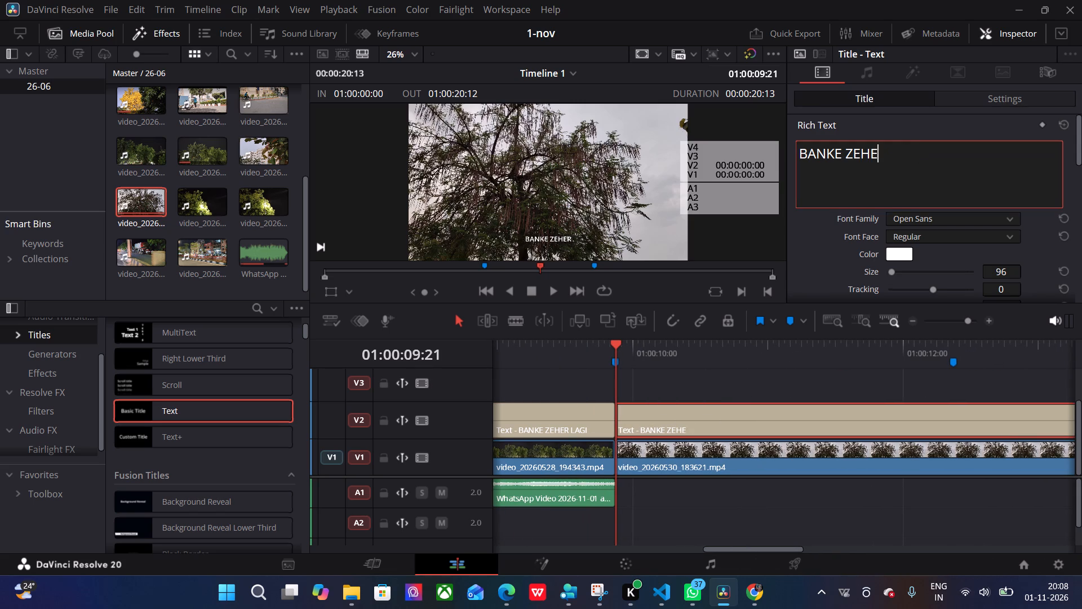
pyautogui.press('BackSpace')
pyautogui.press('BackSpace')
pyautogui.press('BackSpace')
pyautogui.press('BackSpace')
pyautogui.write('HAR')
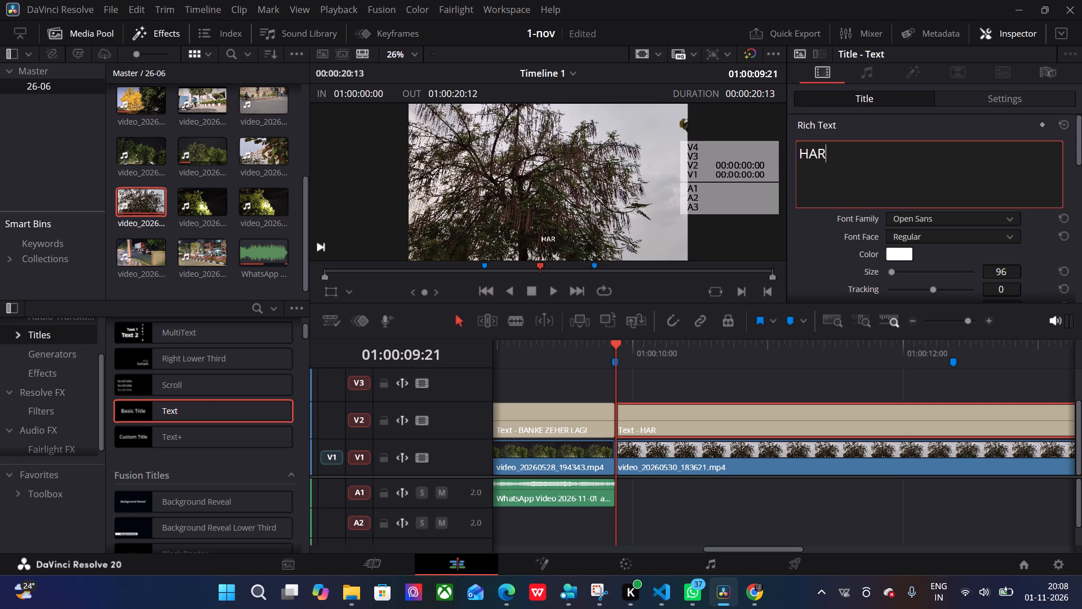
pyautogui.press('space')
pyautogui.write('PAL')
pyautogui.press('space')
pyautogui.write('FIKAR')
pyautogui.press('space')
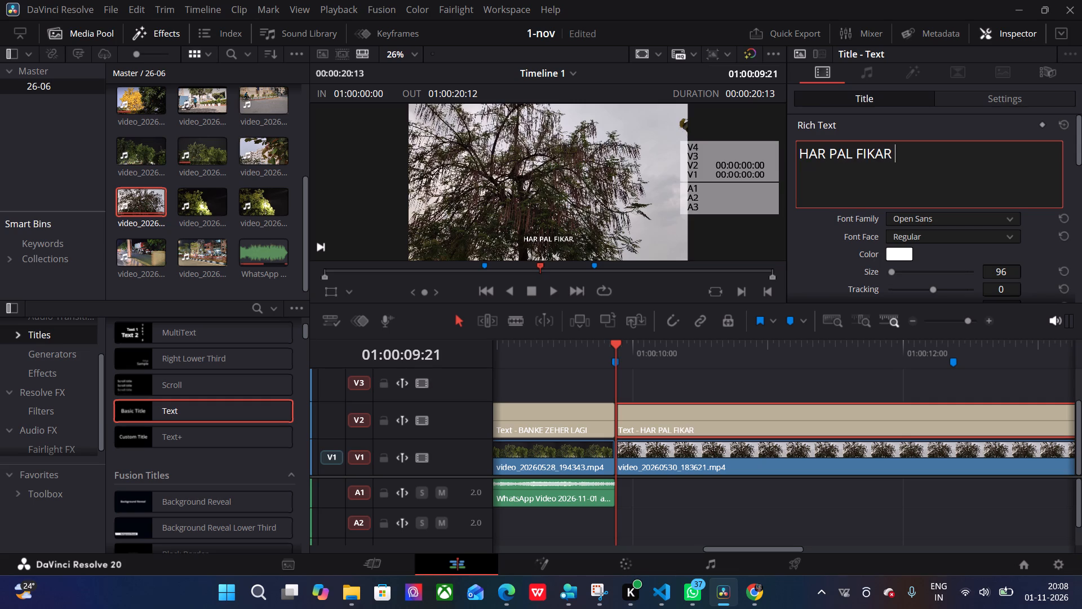
pyautogui.write('LAGI')
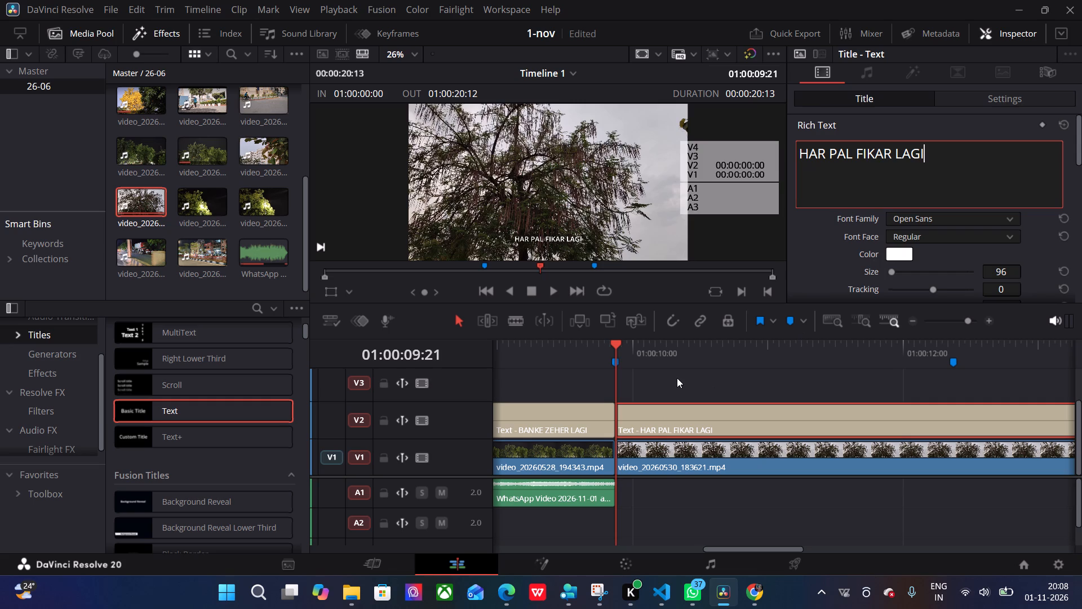
# Split the HAR PAL FIKAR LAGI title on V2 and video_20260530_183621.mp4 on V1 at the third marker, 01:00:12:09.
pyautogui.hscroll(-1, 687, 396)
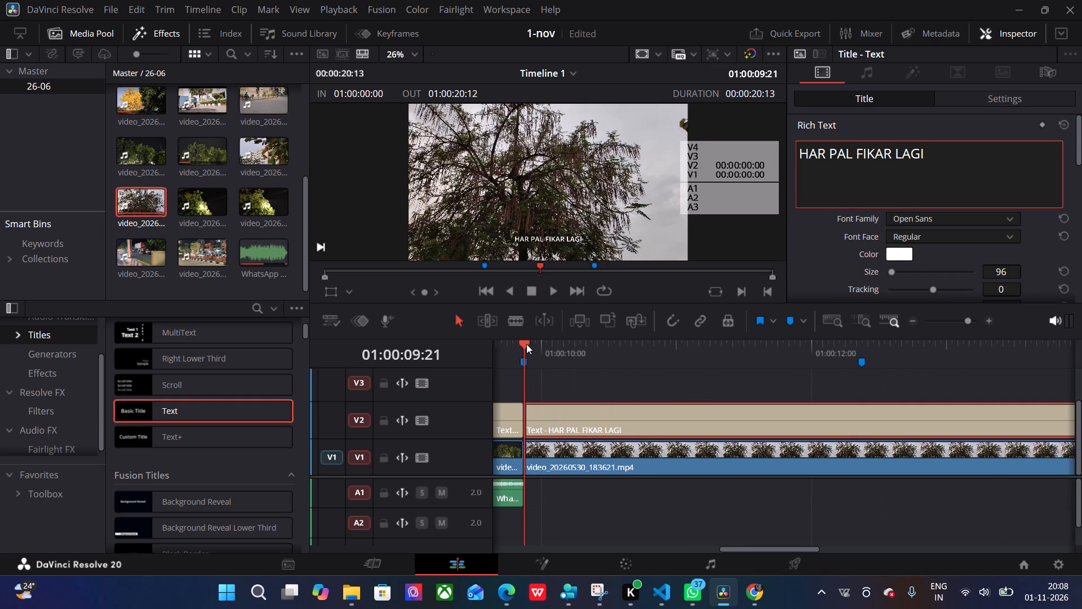
pyautogui.moveTo(525, 343); pyautogui.dragTo(857, 356)
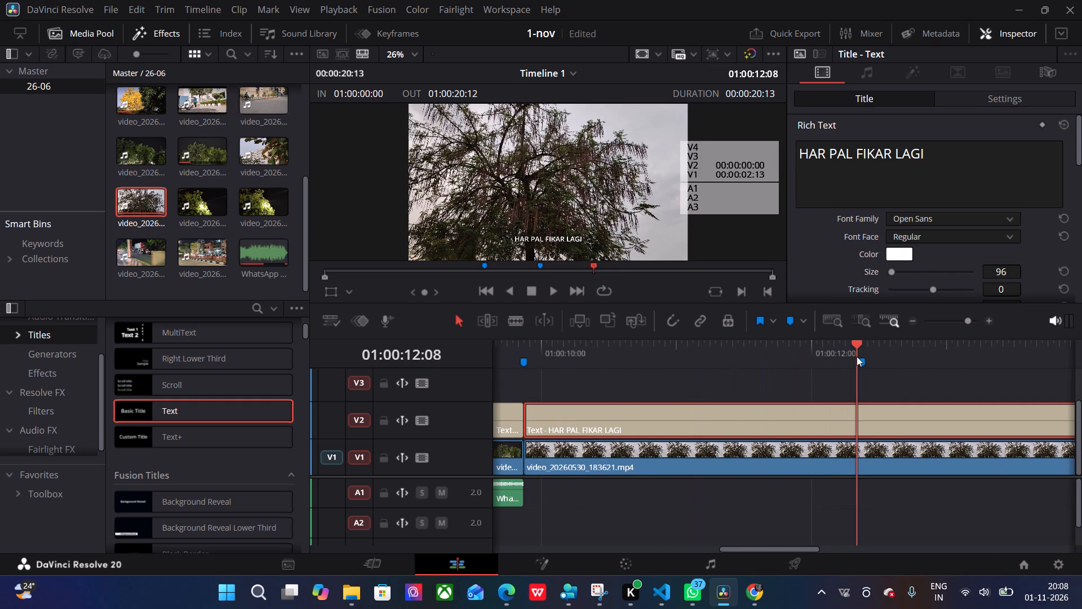
pyautogui.moveTo(857, 356); pyautogui.dragTo(863, 359)
pyautogui.click(515, 323)
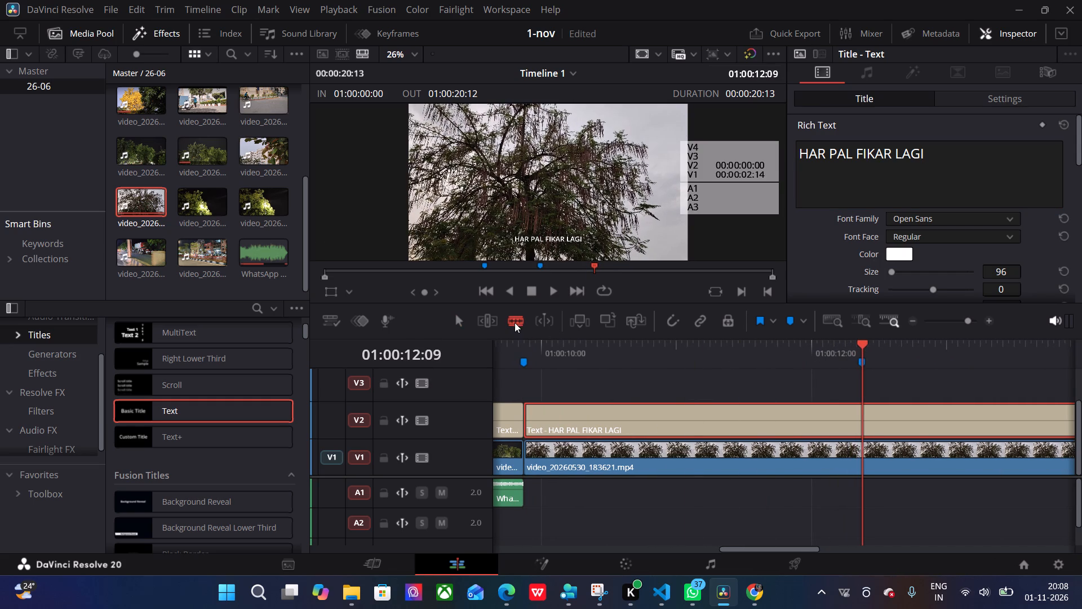
pyautogui.click(867, 416)
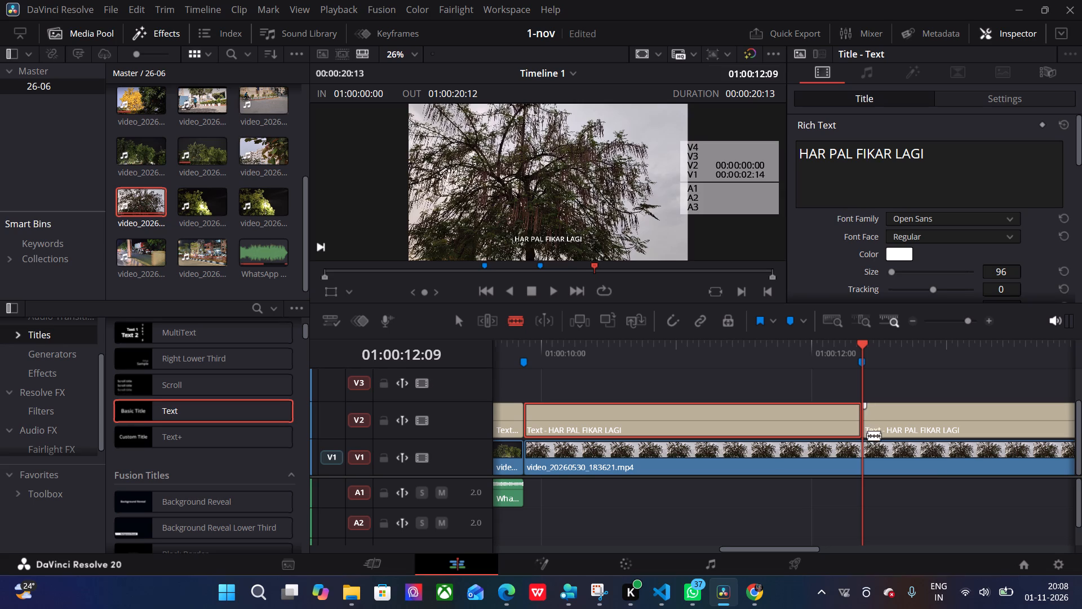
pyautogui.click(863, 456)
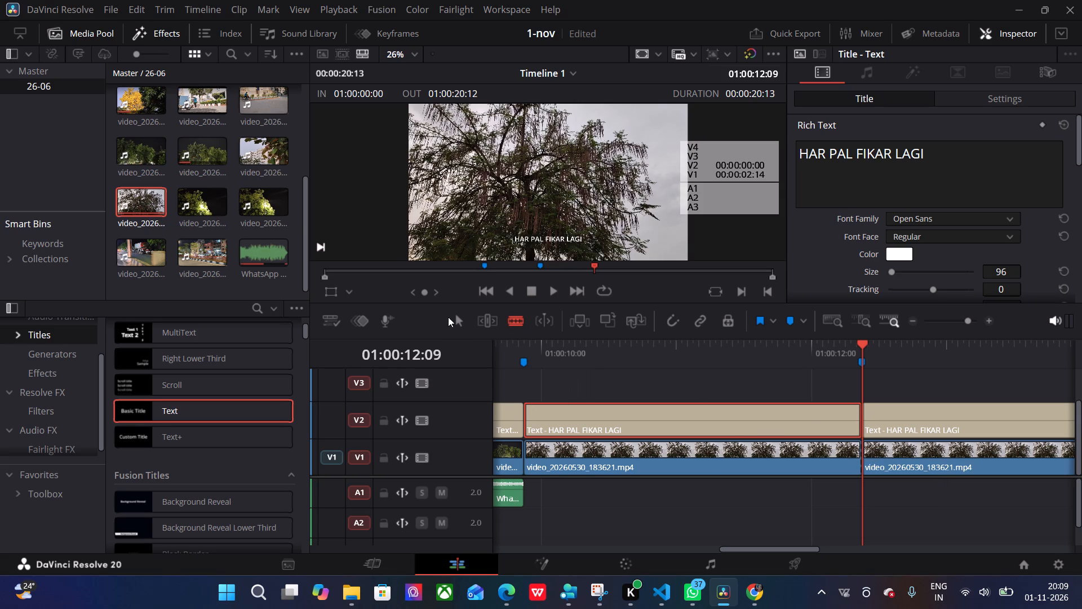
pyautogui.click(455, 321)
# Delete the remainder of video_20260530_183621.mp4 on V1 after the third marker.
pyautogui.click(948, 448)
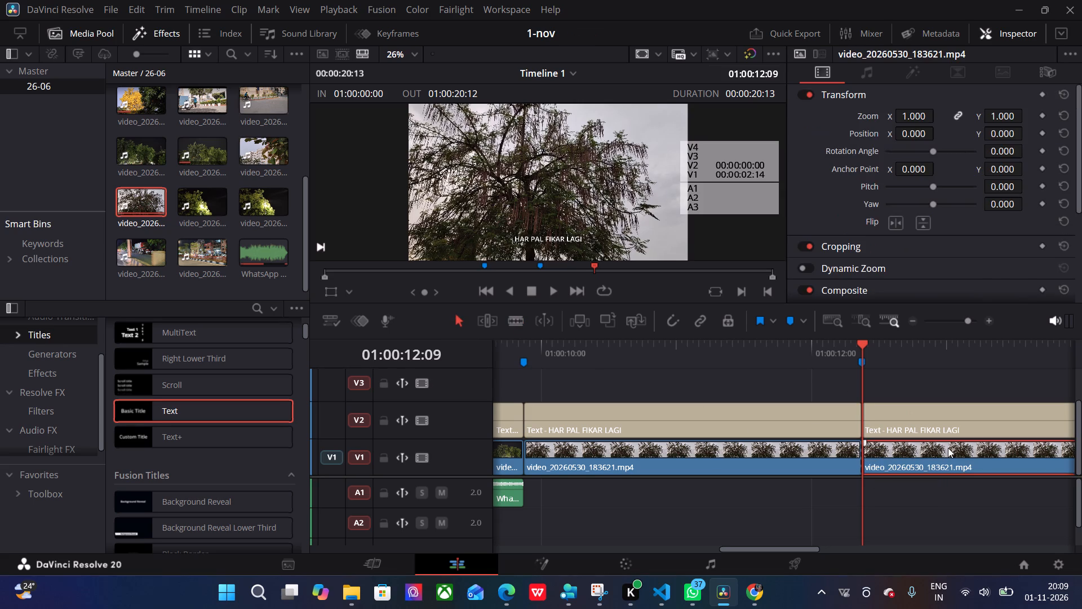
pyautogui.press('BackSpace')
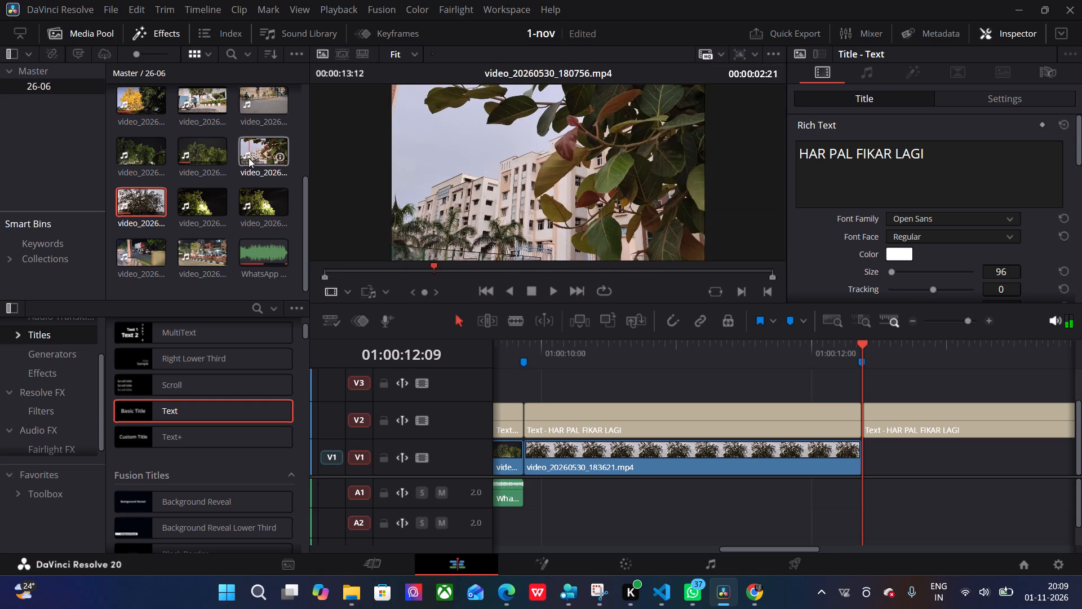
# Look through the 26-06 bin's clips for footage to place on V1 after the third marker.
pyautogui.scroll(1, 260, 157)
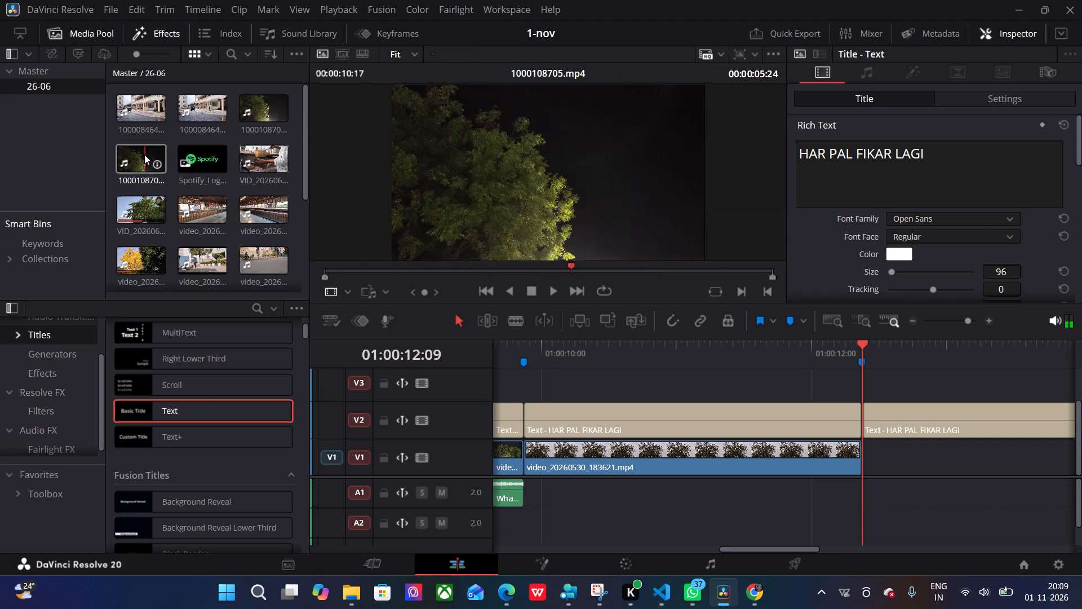
pyautogui.scroll(-3, 149, 170)
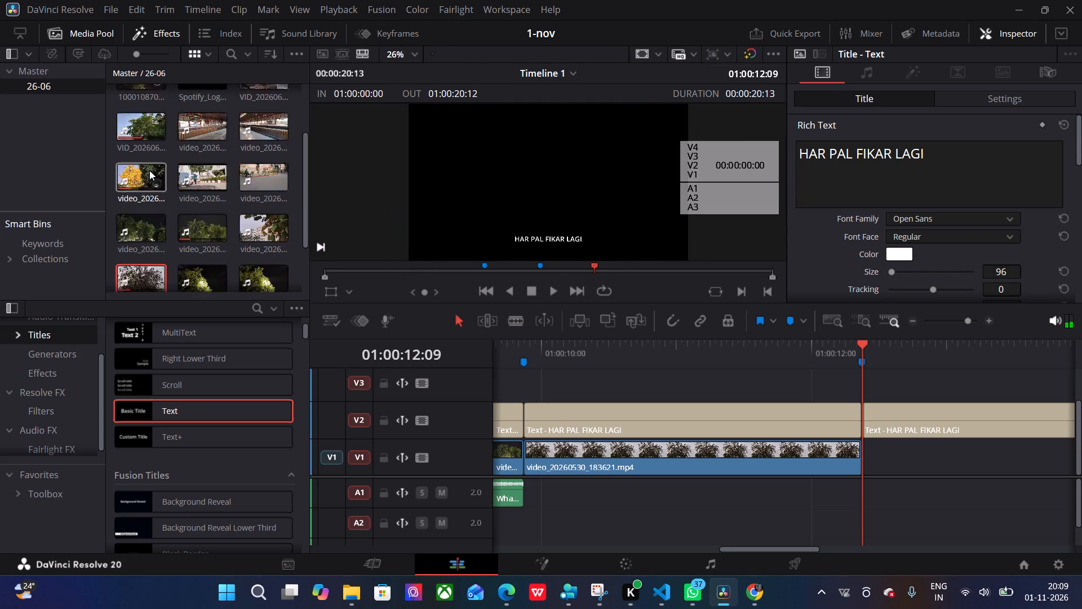
pyautogui.scroll(-3, 149, 170)
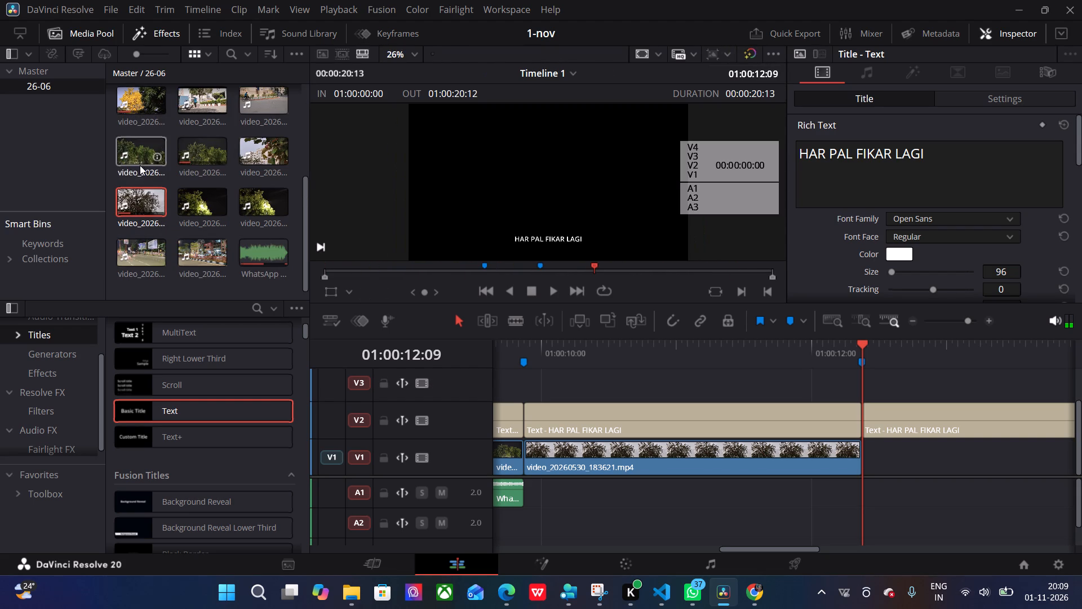
pyautogui.scroll(3, 168, 195)
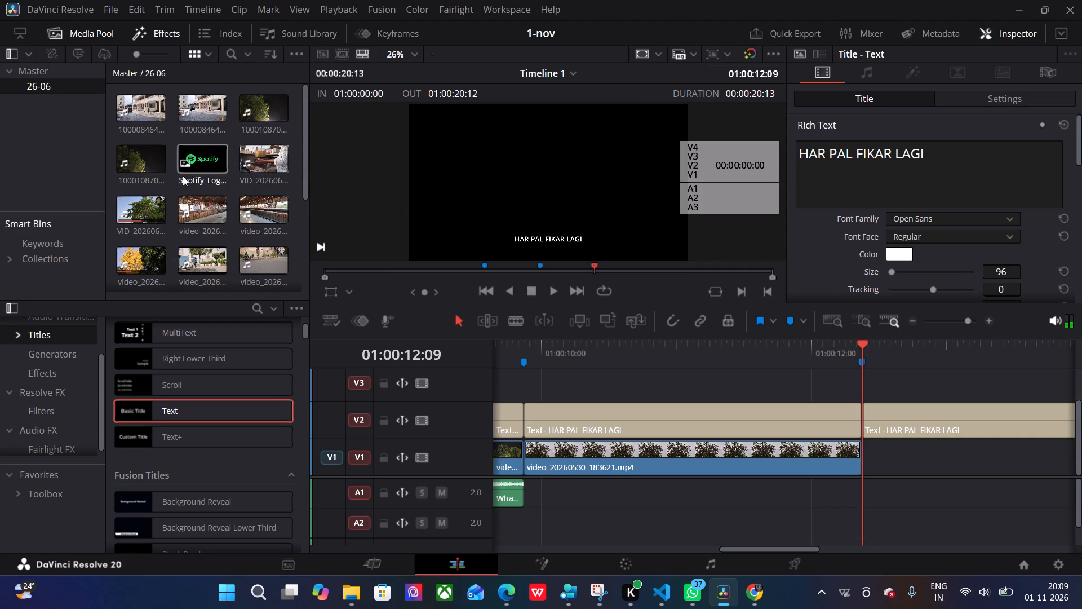